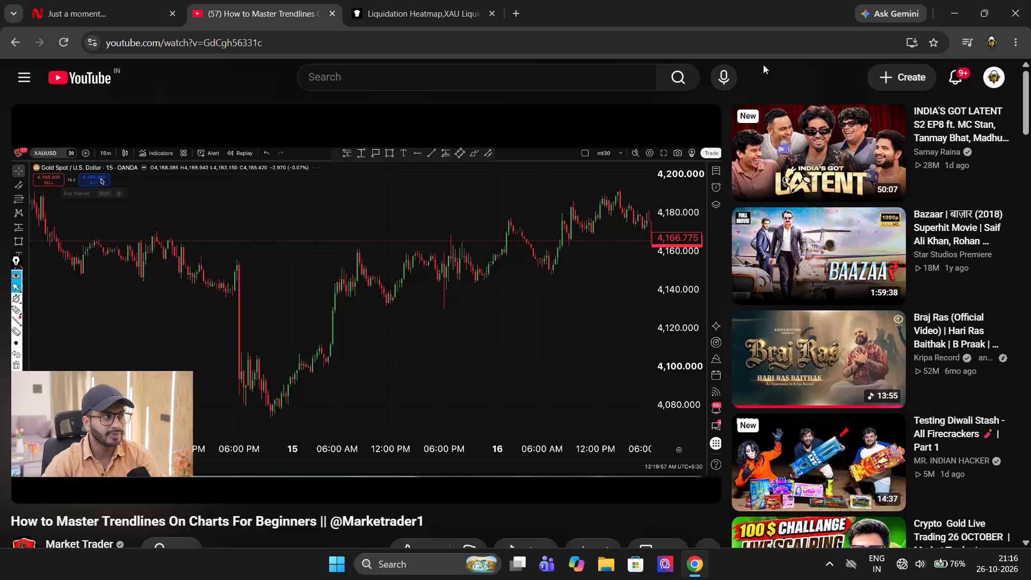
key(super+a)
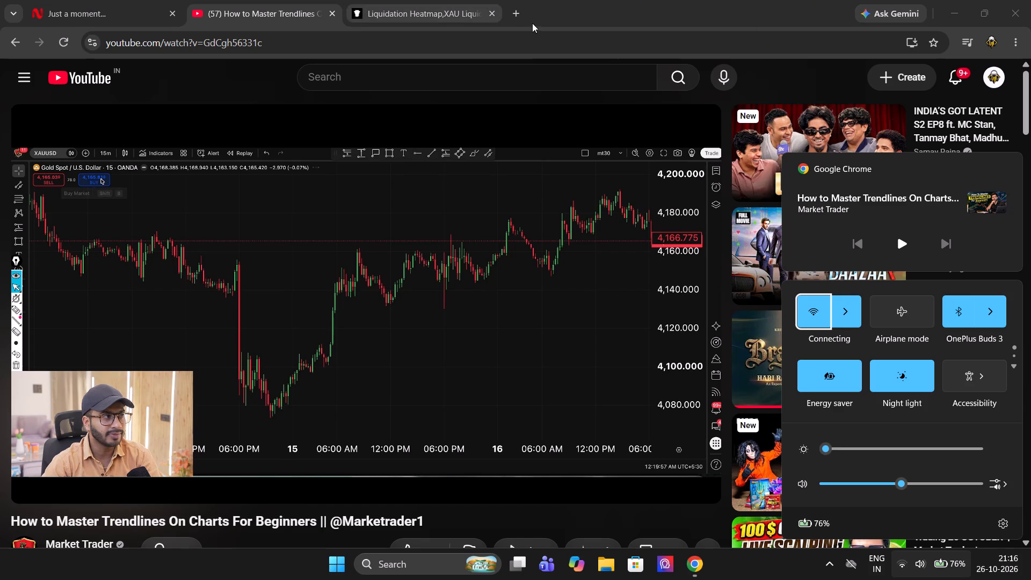
Search Google for tradingview in a new browser tab, using the earlier search suggestion.
click(514, 13)
click(403, 251)
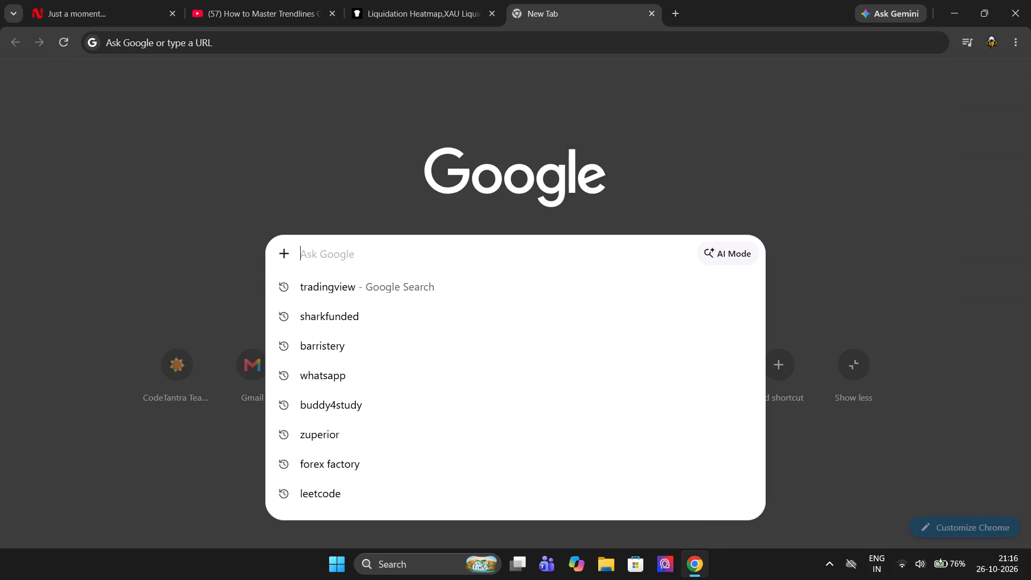
click(359, 292)
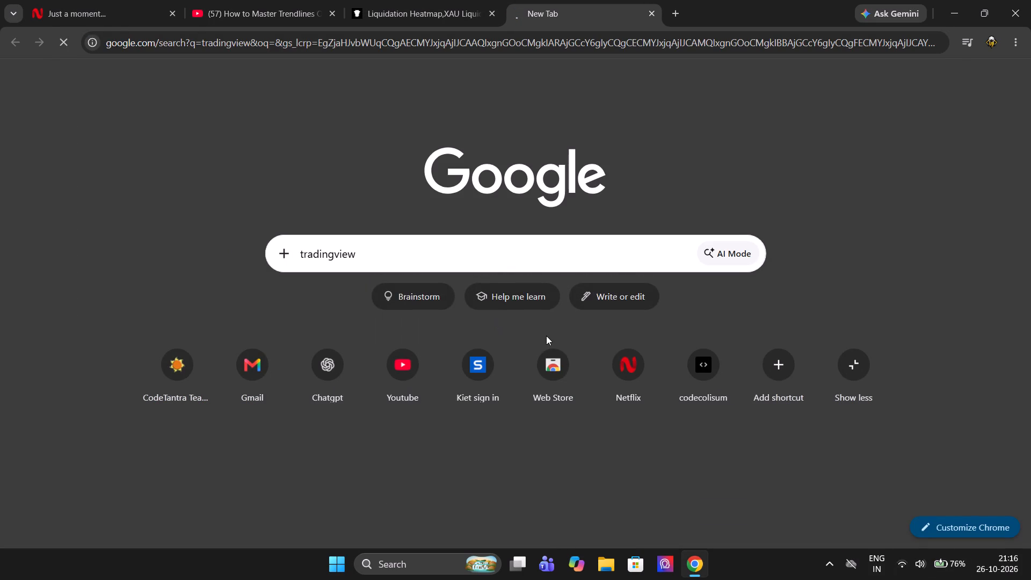
Get online through the first listed Wi-Fi network, rescan the available networks and check the connection in the network list.
click(903, 570)
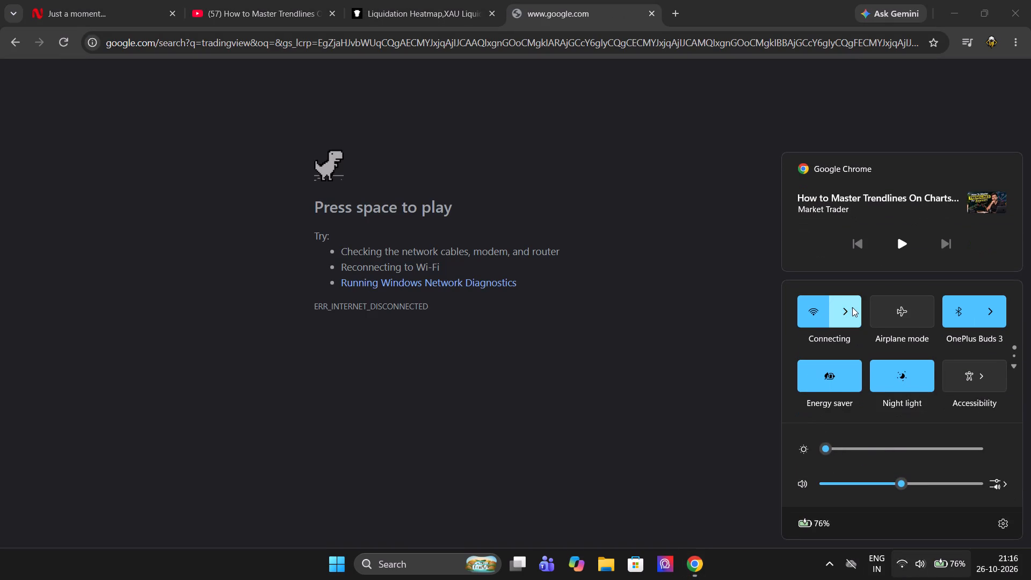
click(852, 307)
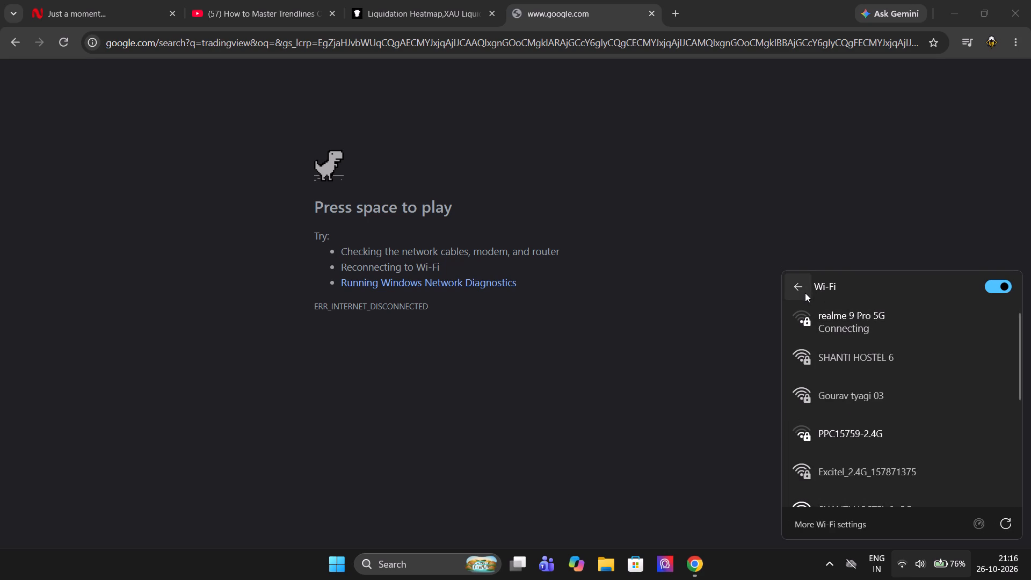
click(800, 296)
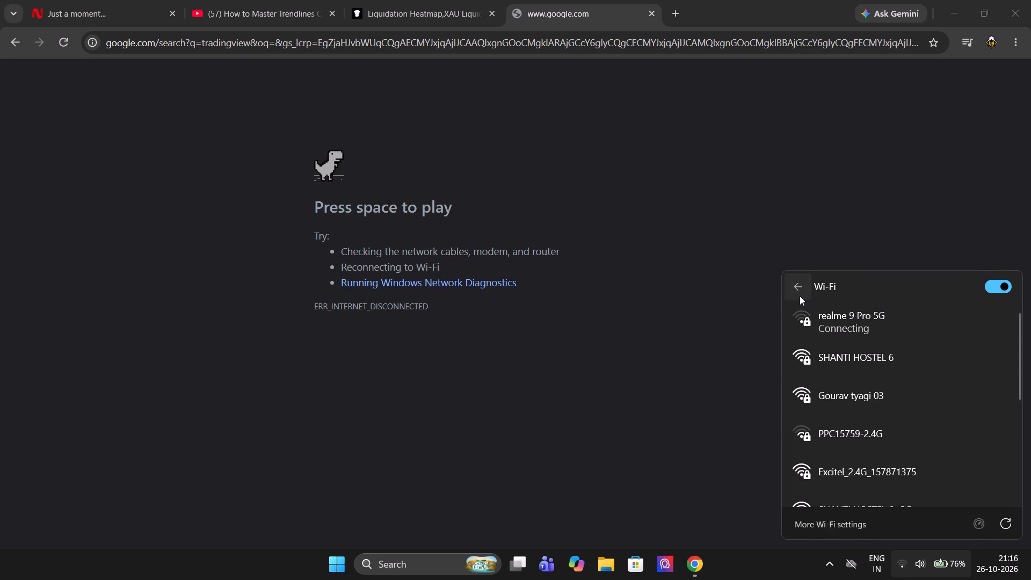
click(847, 321)
click(1006, 522)
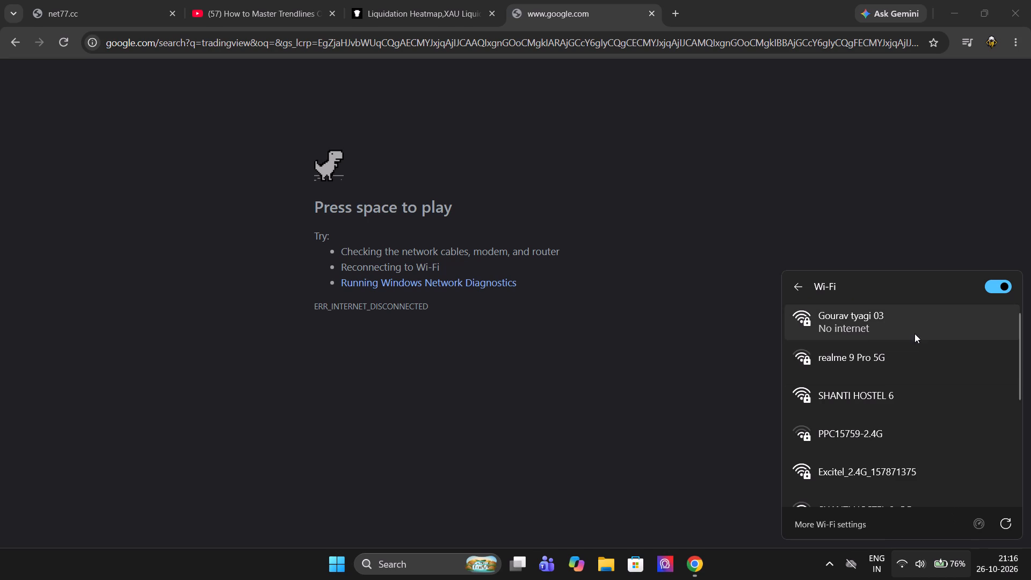
click(1010, 519)
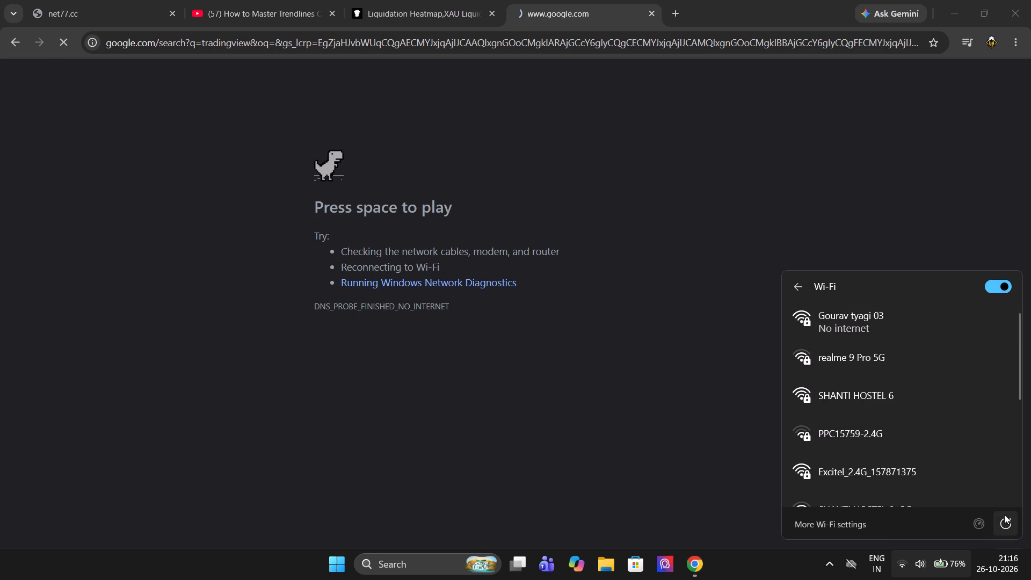
click(1004, 517)
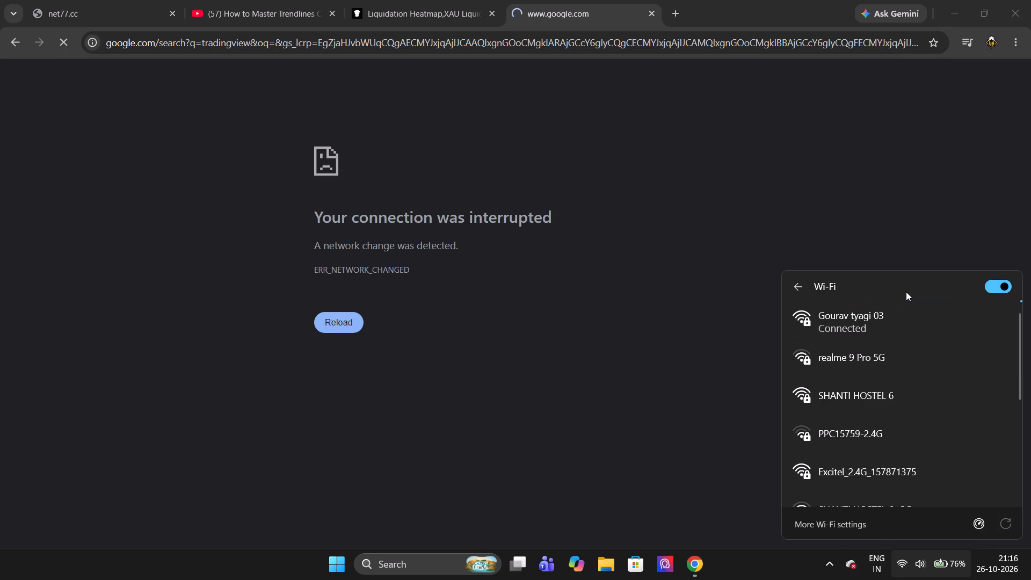
click(857, 337)
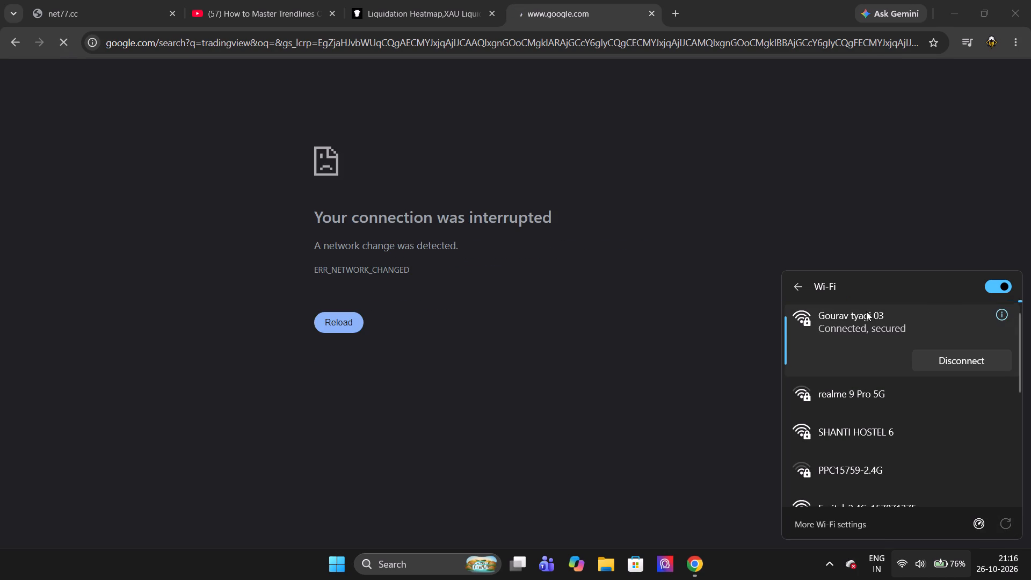
click(861, 314)
scroll(861, 314, down, 1)
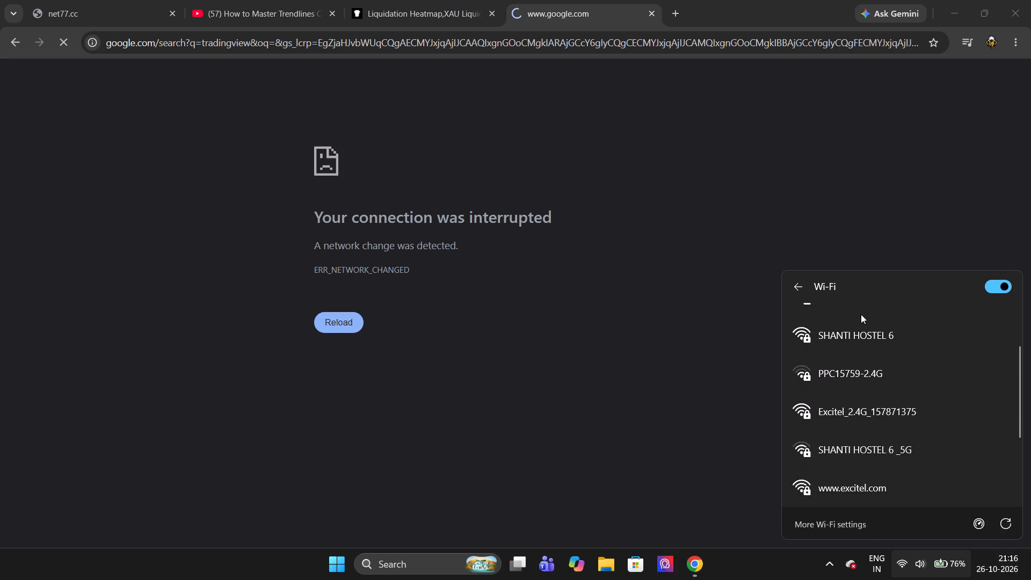
scroll(861, 314, down, 1)
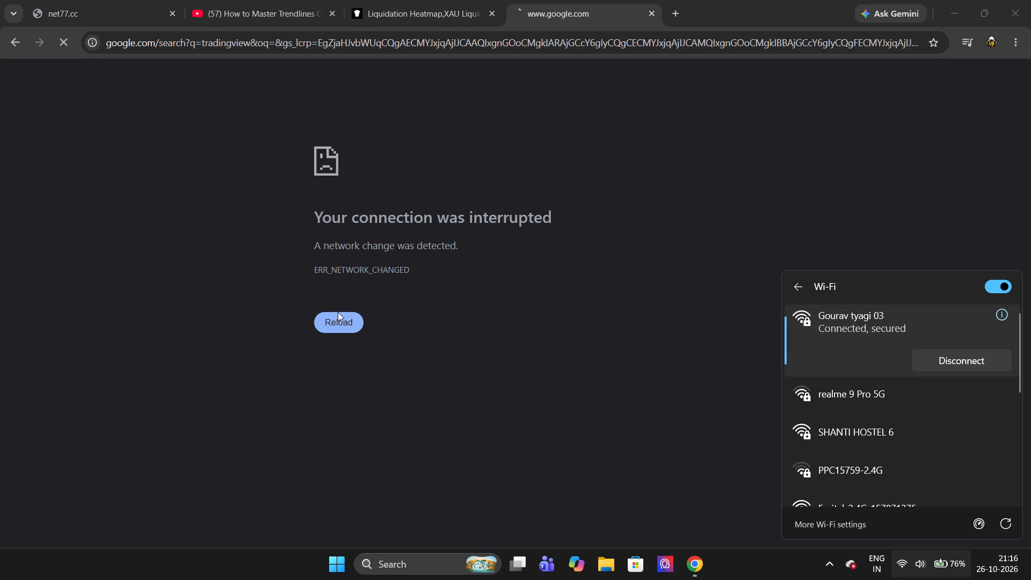
Reload the tradingview Google search page.
click(338, 312)
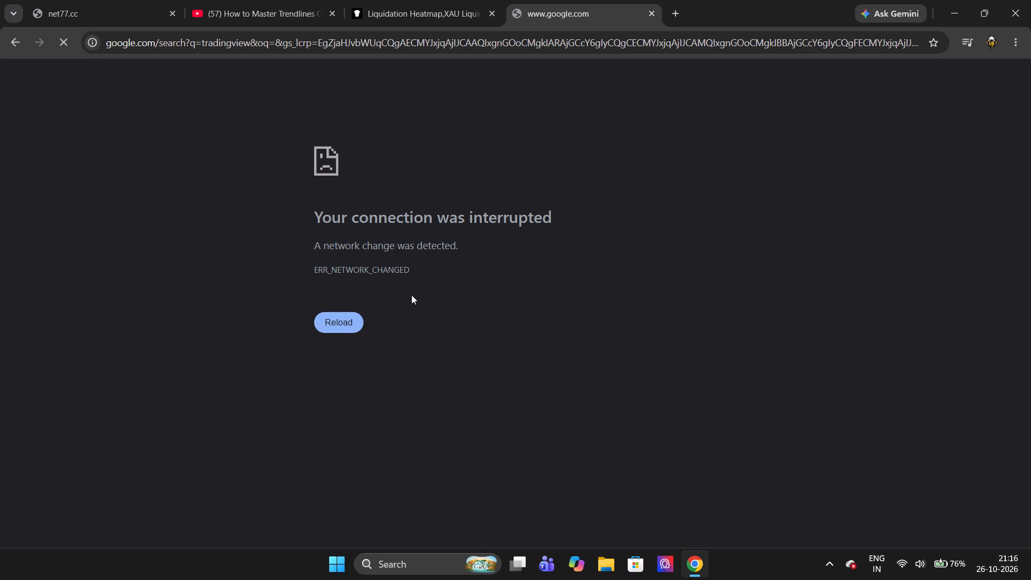
click(347, 321)
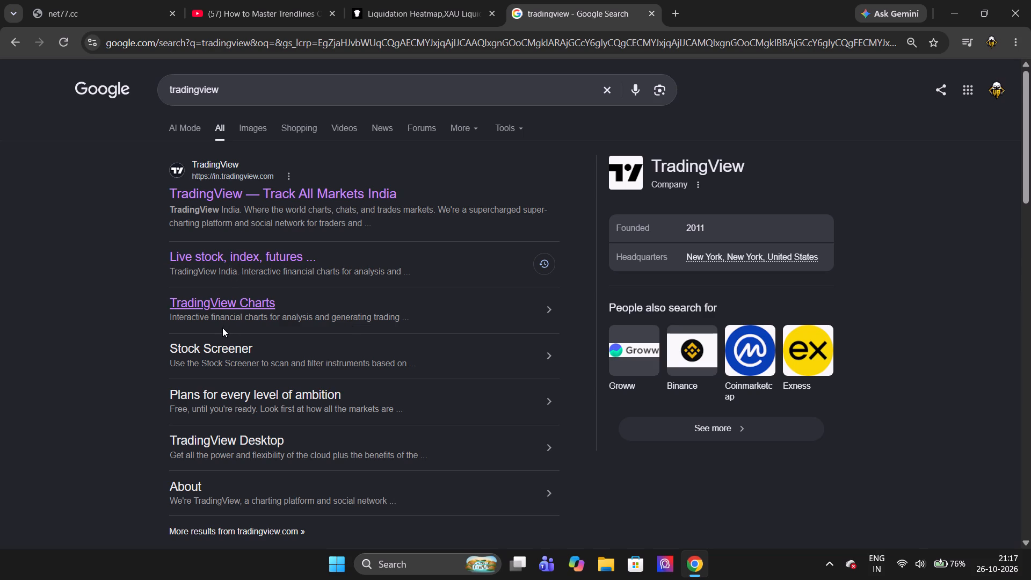
Open the TradingView Charts page from the search results.
click(206, 307)
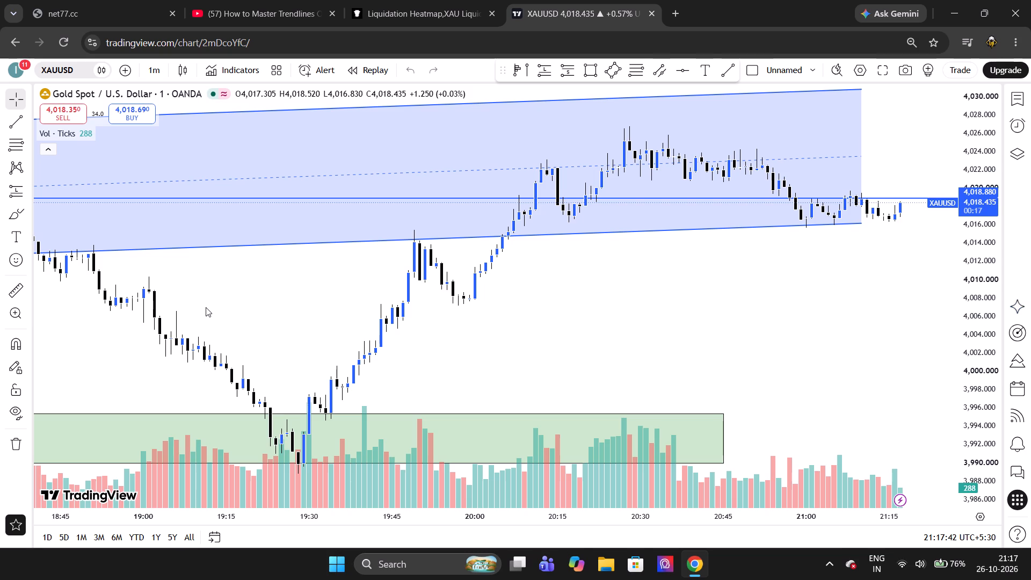
Remove all 5 existing drawings from the XAUUSD chart.
right_click(504, 340)
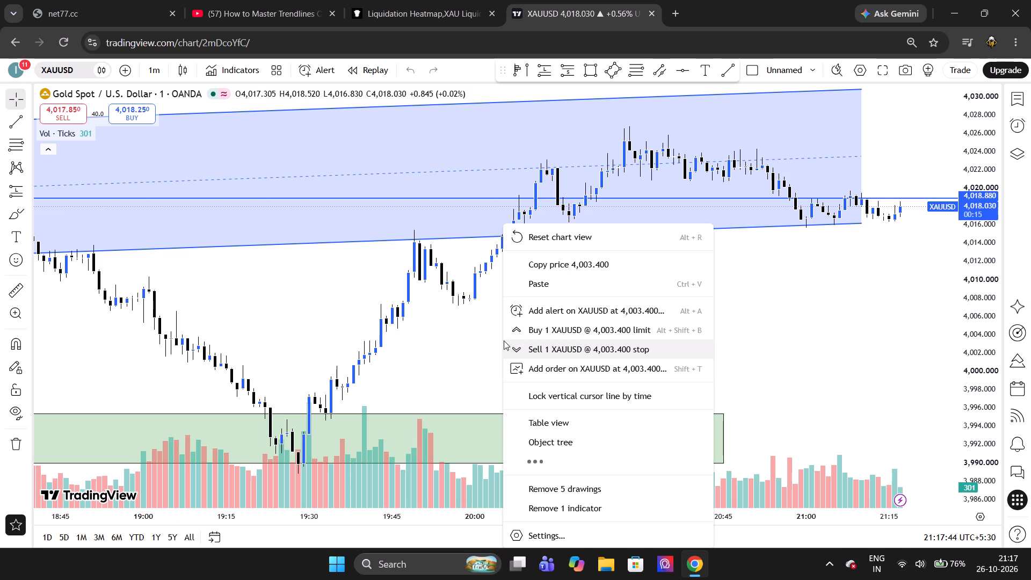
click(560, 493)
Set the XAUUSD chart to the 30-minute interval.
text(30)
key(Return)
Draw a rectangle zone over the swing highs, about 4,030 to 4,034, from 23 Oct 06:00 to 26 Oct 11:30.
scroll(587, 453, left, 1)
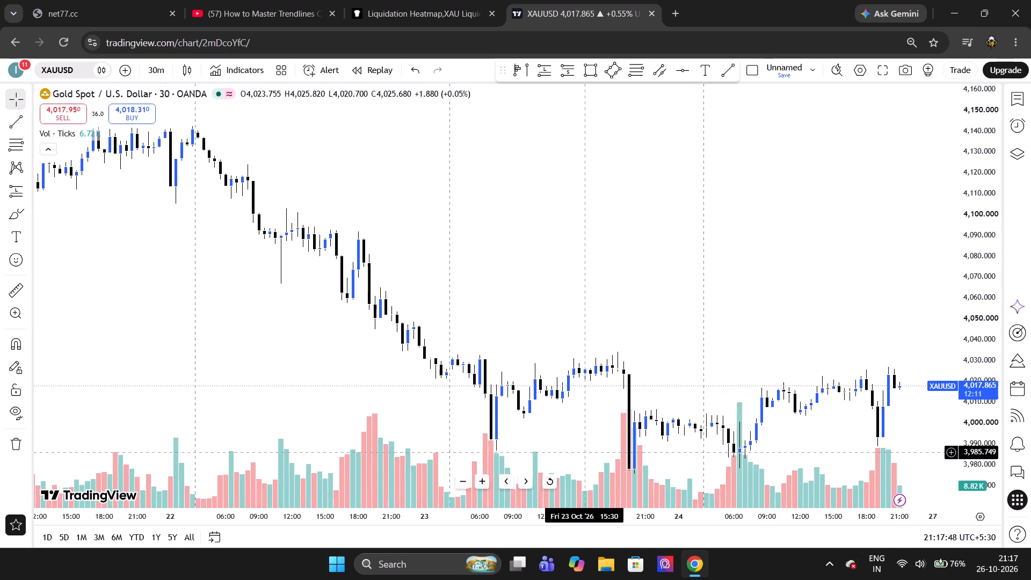
scroll(587, 453, left, 1)
scroll(503, 379, up, 1)
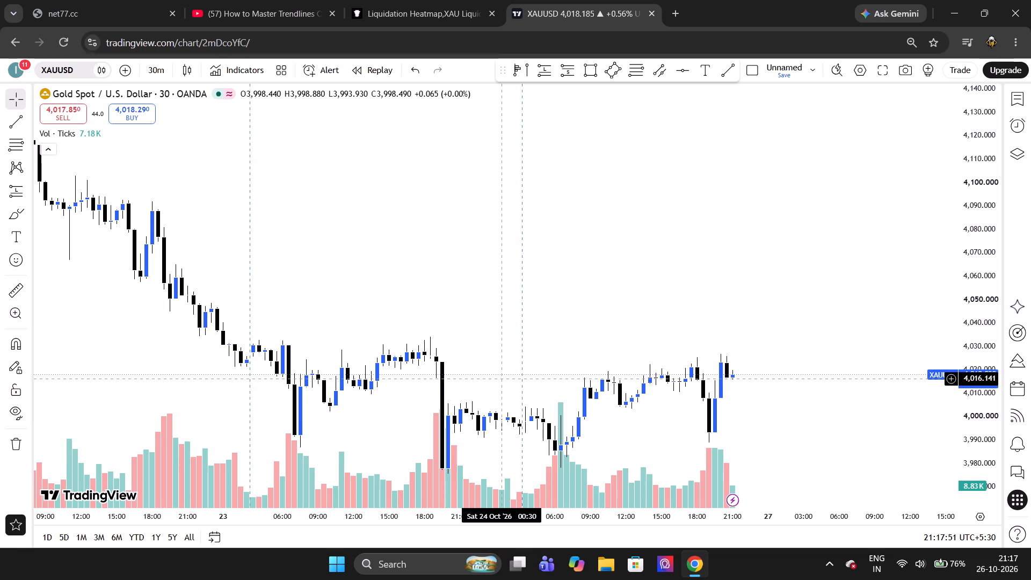
scroll(503, 379, right, 1)
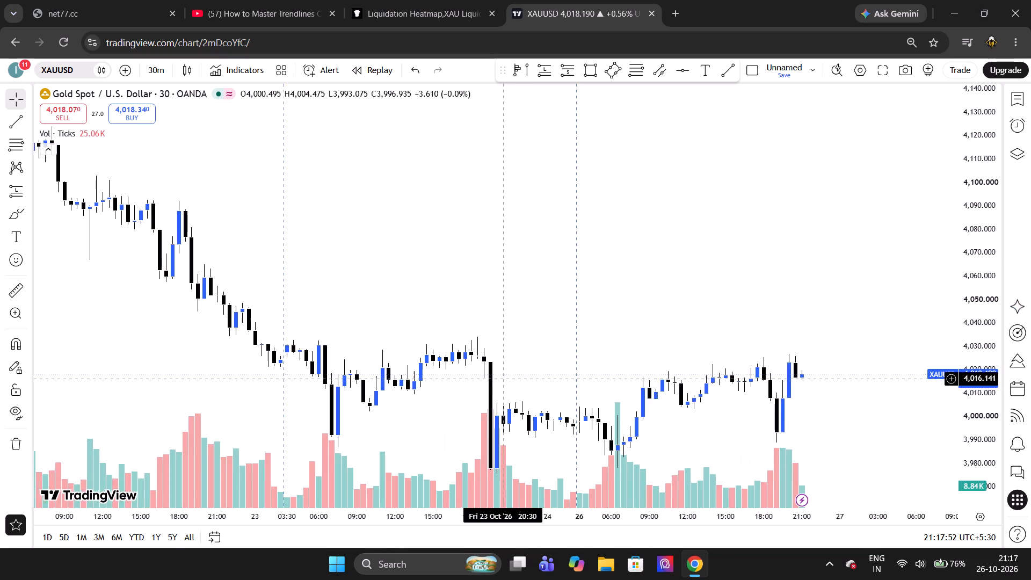
scroll(503, 379, up, 2)
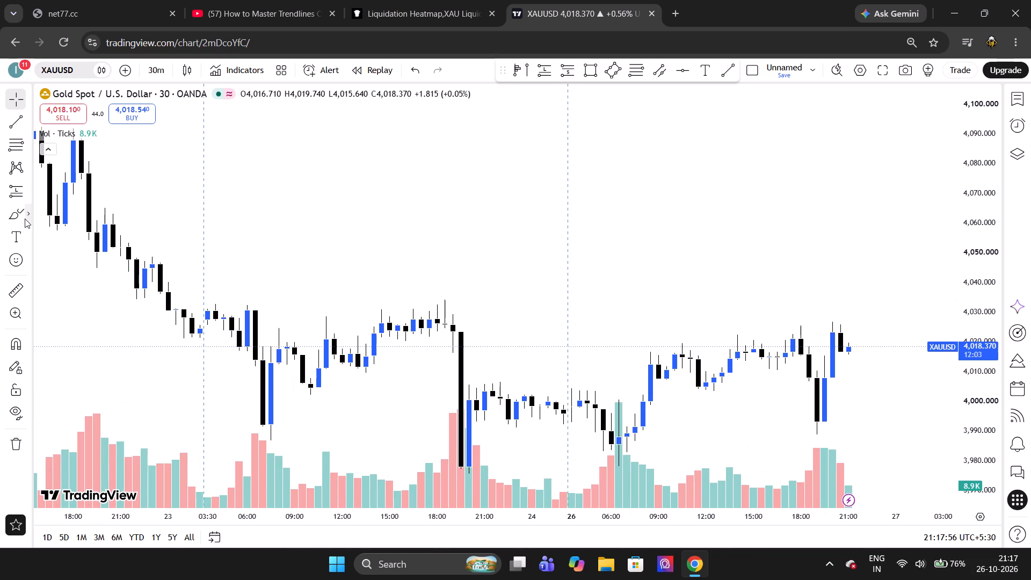
click(24, 219)
click(23, 218)
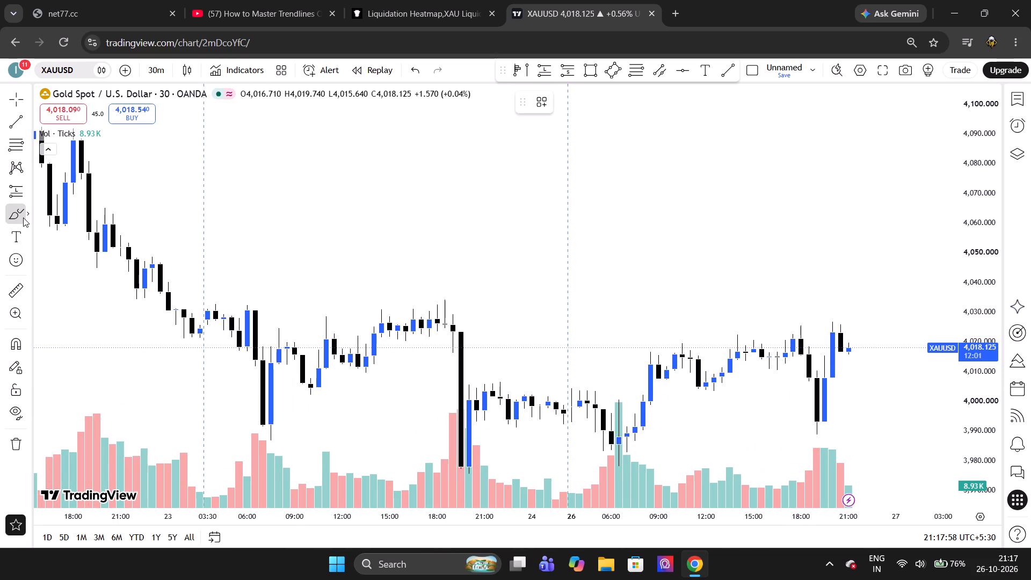
click(70, 314)
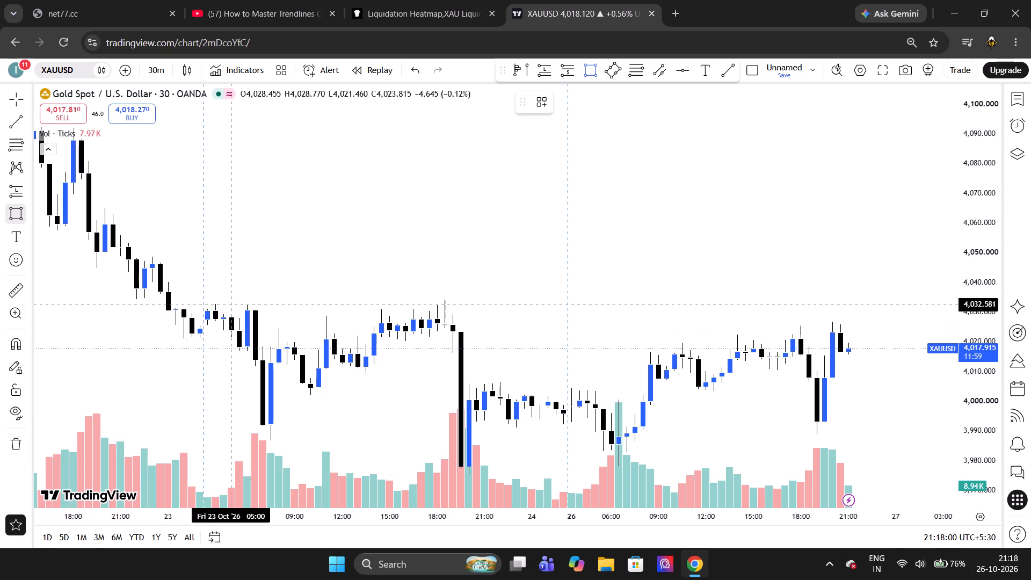
scroll(248, 307, up, 1)
scroll(248, 307, right, 3)
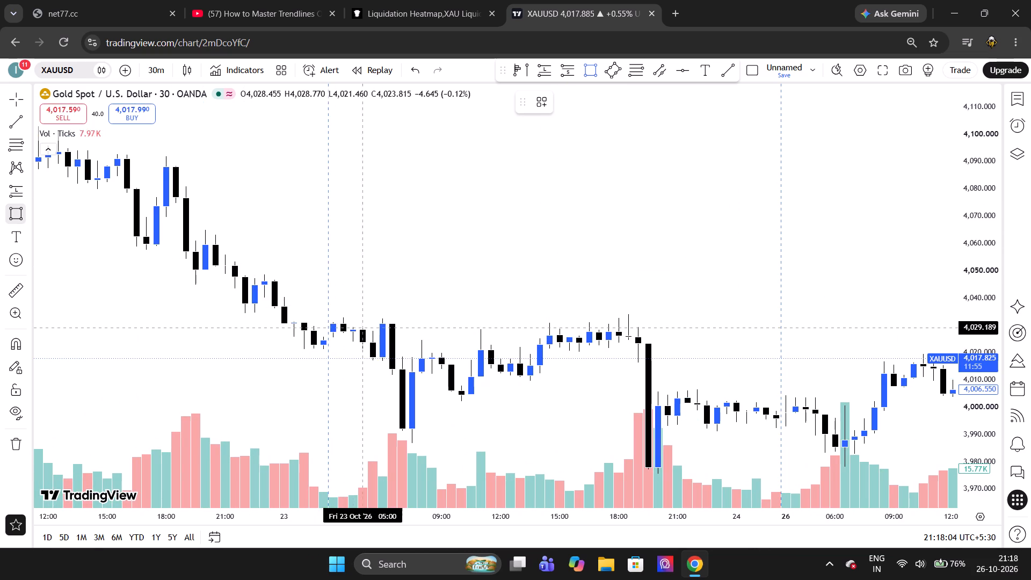
click(381, 324)
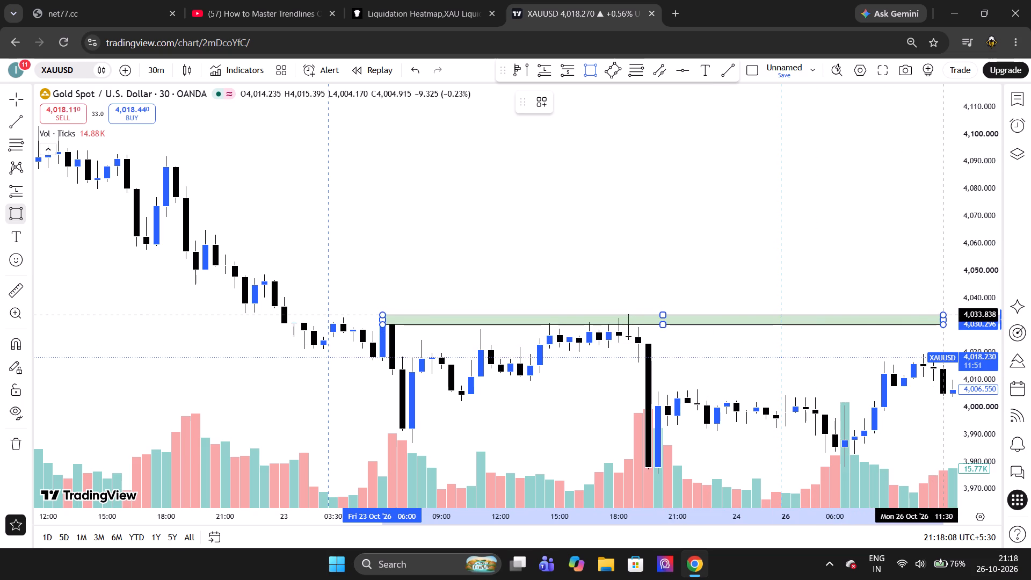
click(947, 315)
click(863, 308)
Extend the zone's later edge past the latest candle into 27 Oct.
scroll(863, 308, up, 2)
scroll(863, 308, down, 2)
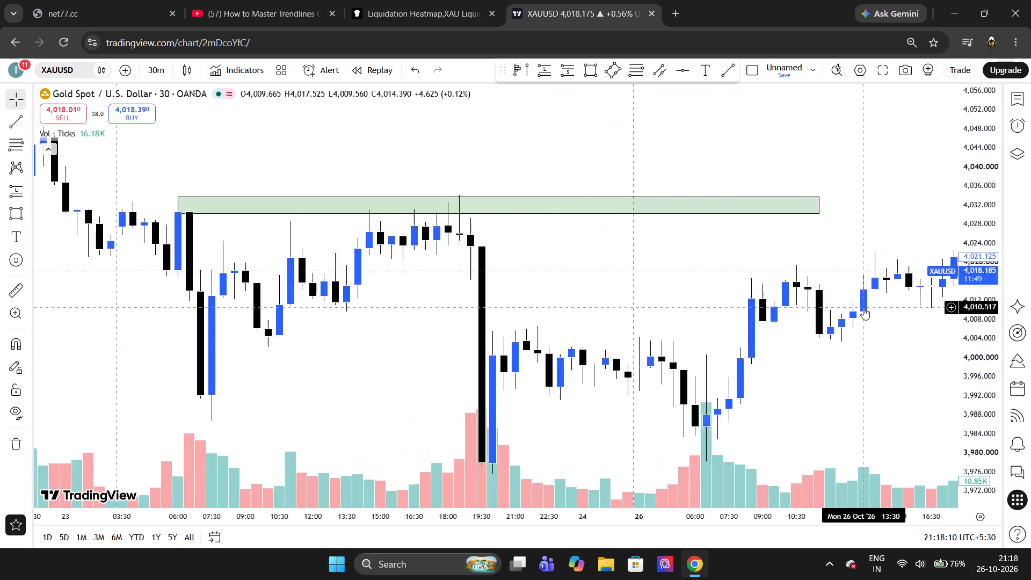
scroll(863, 308, down, 2)
scroll(863, 308, left, 3)
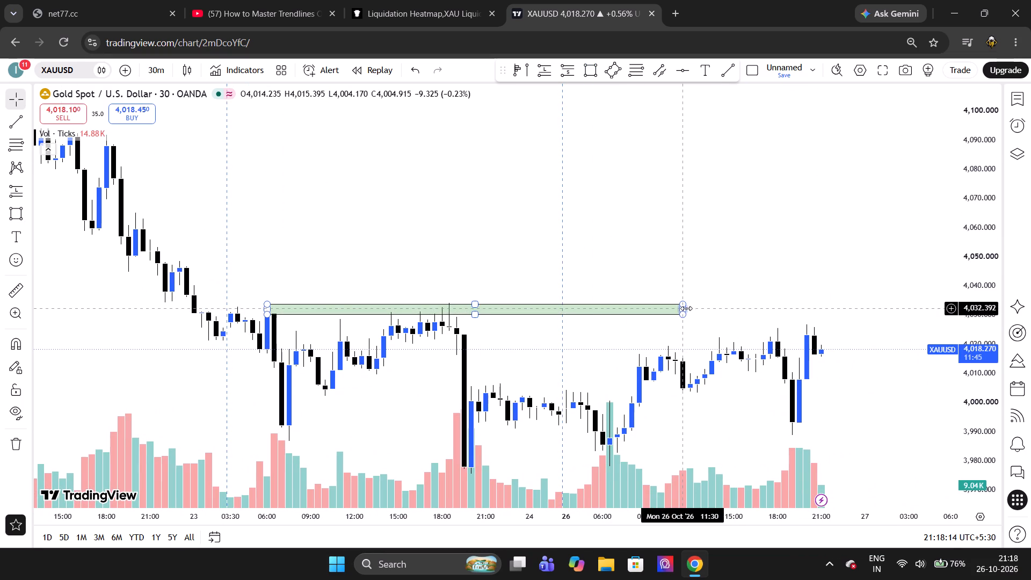
drag(686, 308, 932, 287)
click(615, 259)
Switch to the 5-minute interval and examine the price action from 23 to 26 Oct against the upper zone.
scroll(615, 259, right, 2)
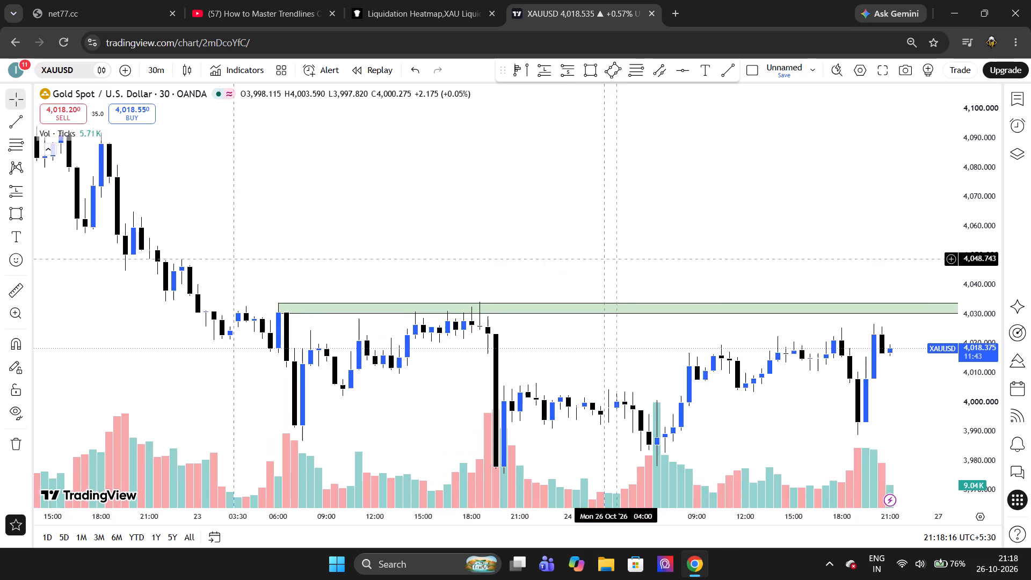
scroll(615, 259, up, 1)
scroll(615, 259, down, 1)
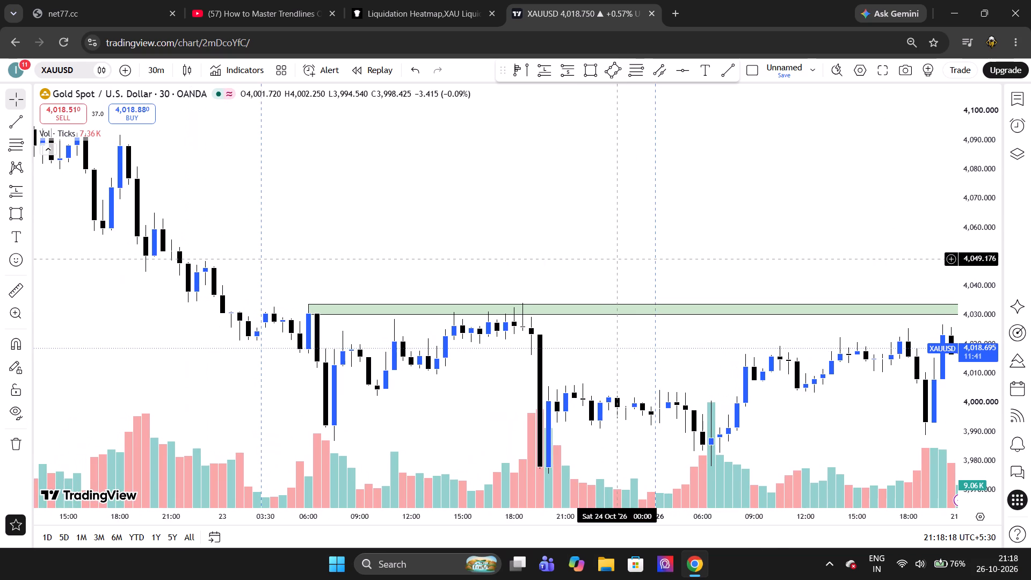
key(5)
key(Return)
scroll(406, 315, down, 8)
scroll(406, 315, right, 3)
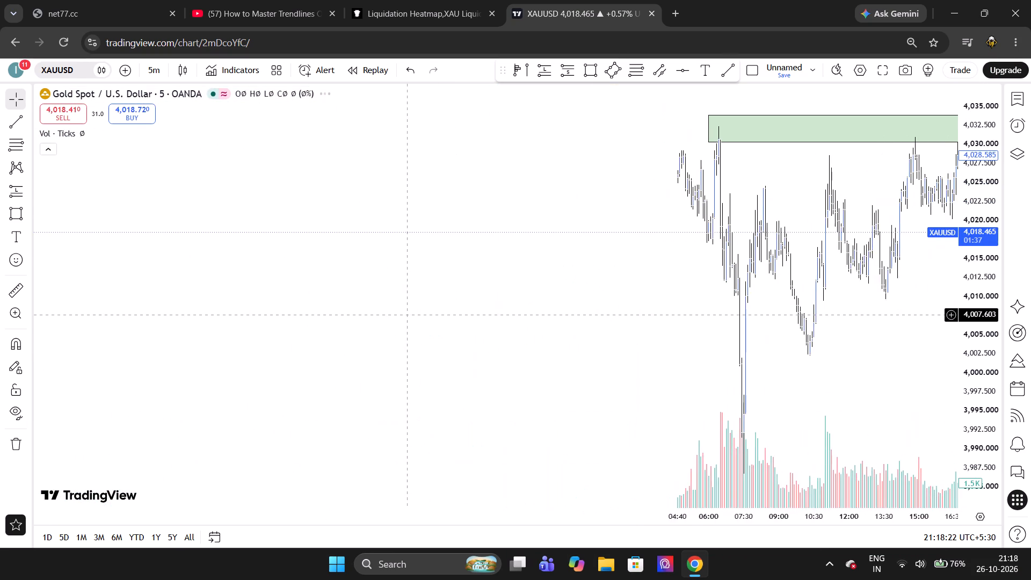
scroll(406, 315, up, 3)
scroll(406, 315, down, 5)
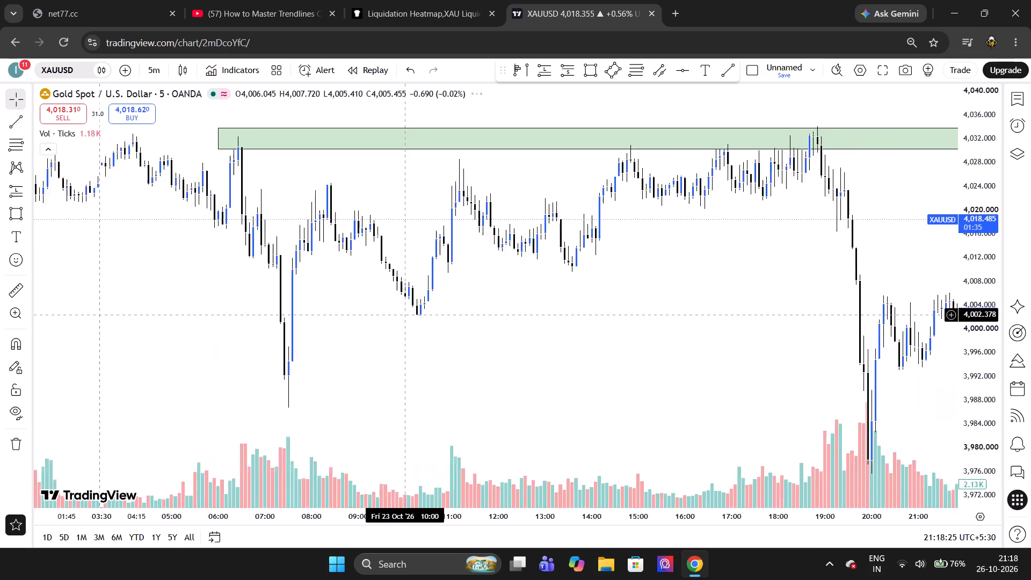
scroll(406, 315, up, 1)
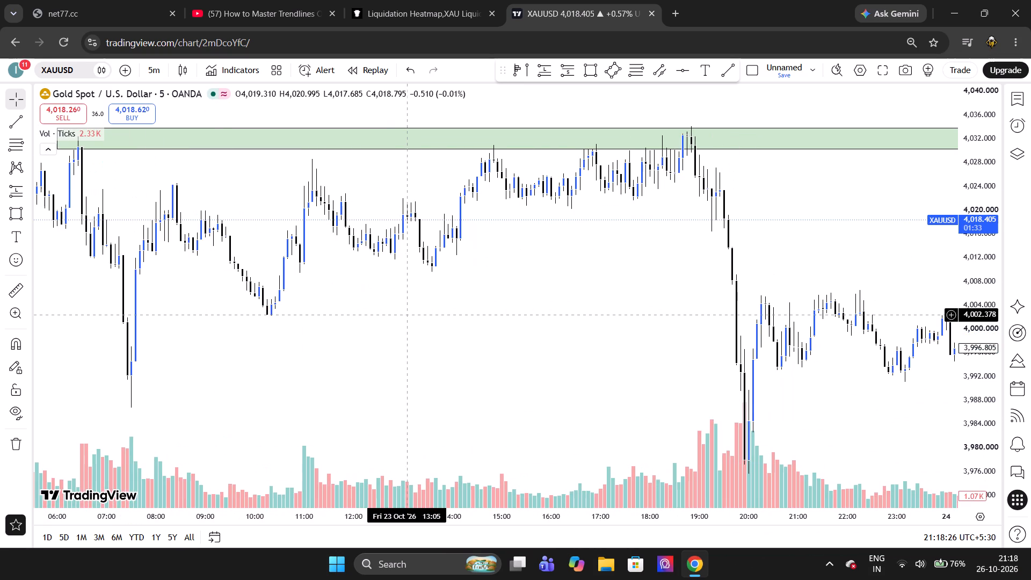
scroll(395, 308, left, 2)
scroll(395, 308, down, 1)
scroll(395, 308, left, 2)
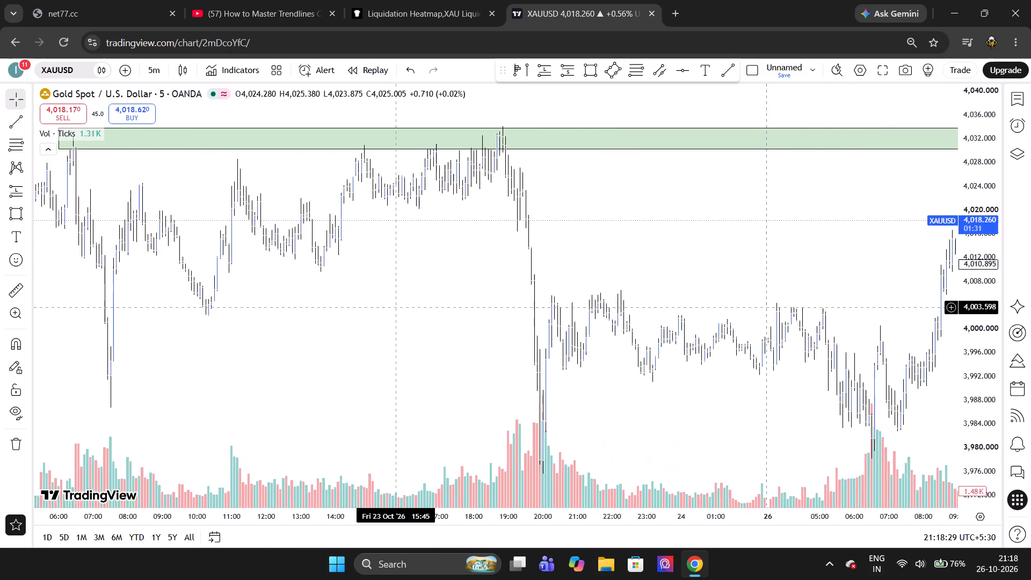
scroll(395, 308, left, 2)
scroll(395, 308, up, 1)
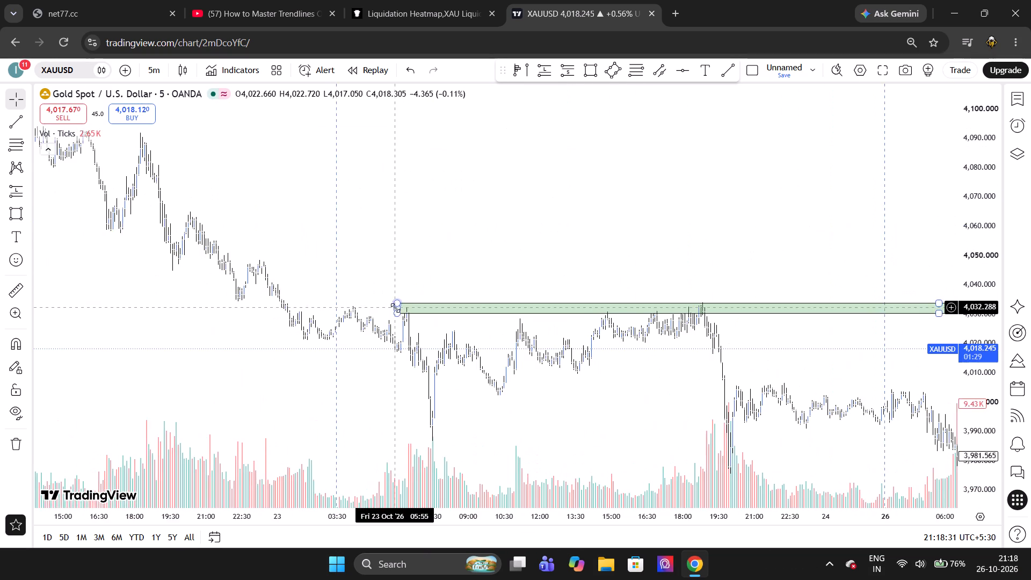
scroll(395, 308, up, 2)
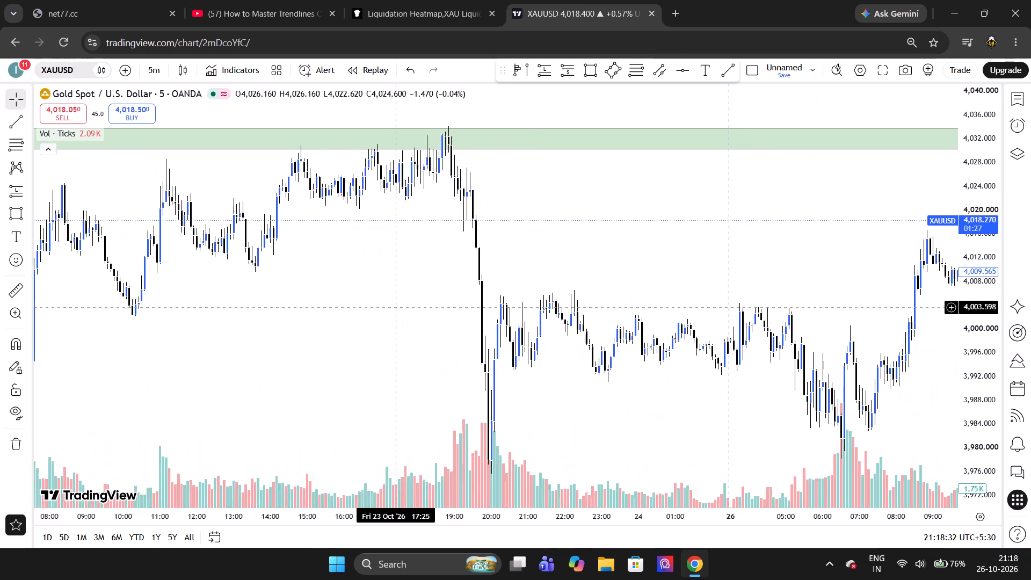
scroll(395, 308, up, 2)
scroll(395, 308, left, 2)
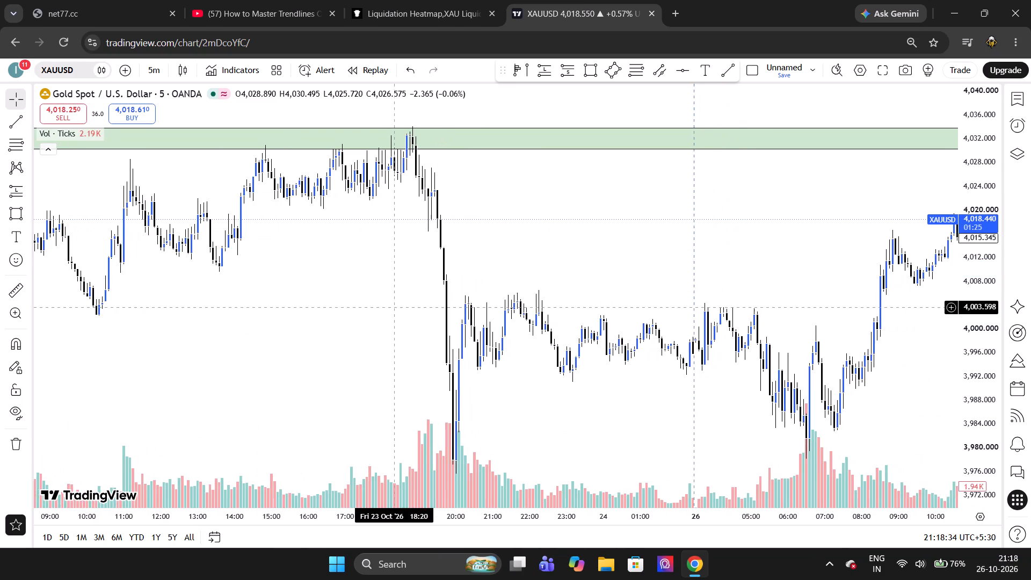
scroll(395, 308, left, 3)
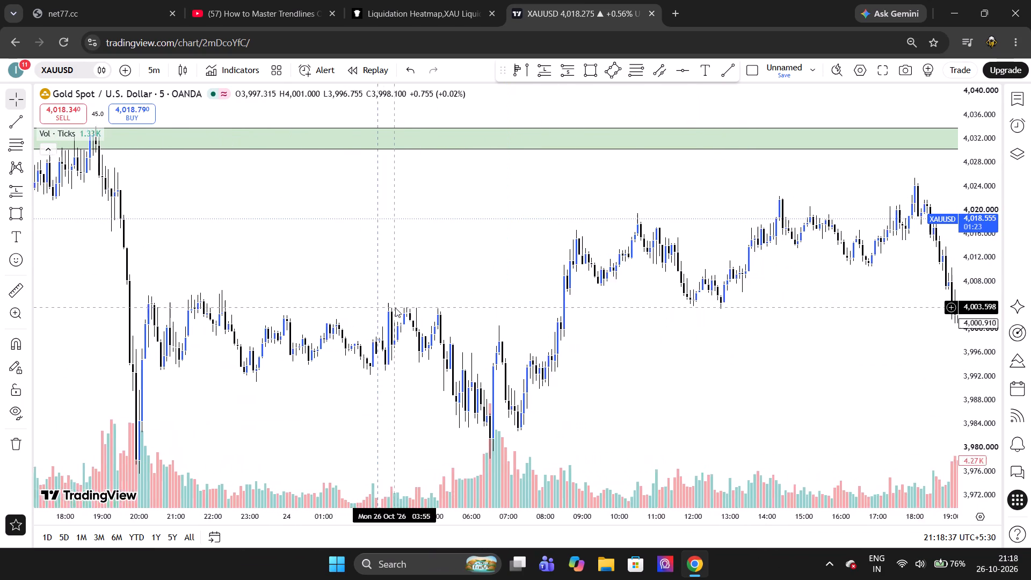
scroll(395, 308, left, 3)
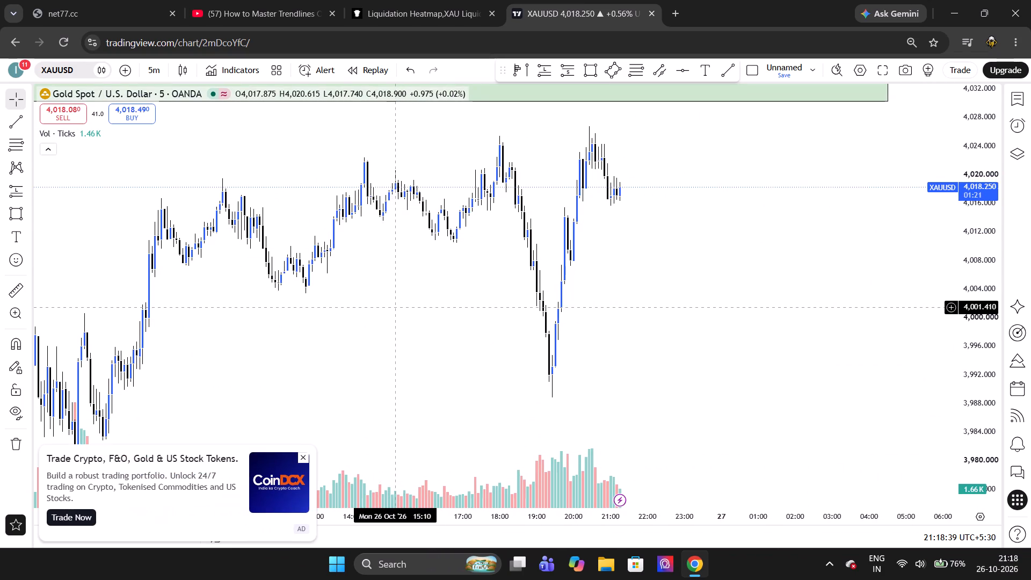
scroll(395, 308, down, 3)
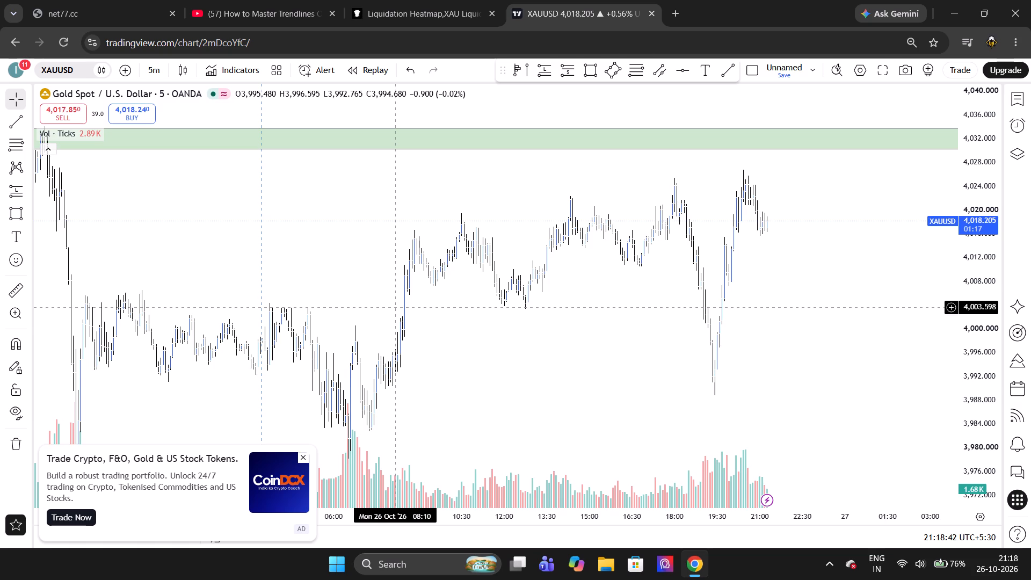
Set the chart back to the 30-minute interval and close the advertisement.
text(30)
key(Return)
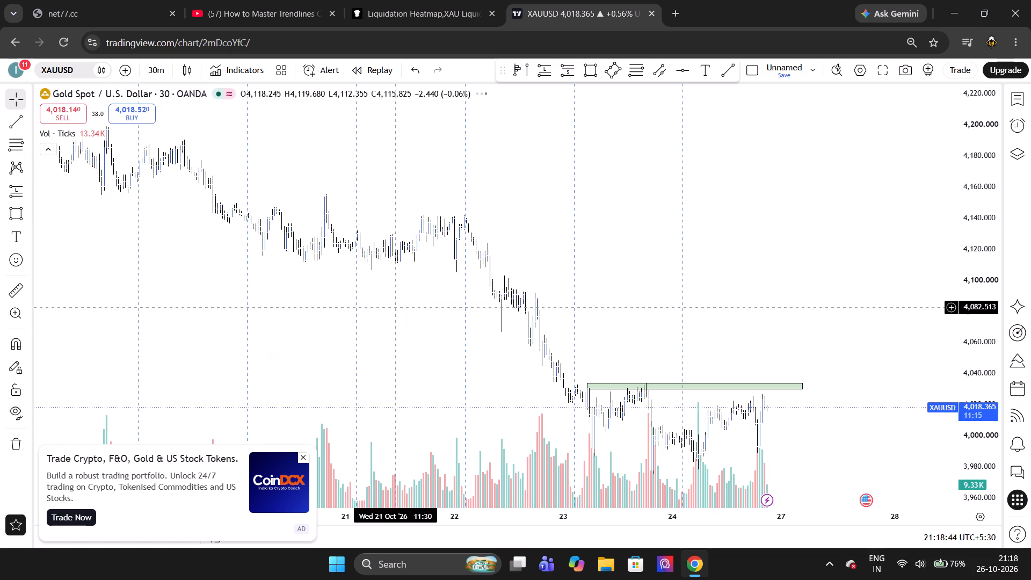
click(303, 459)
right_click(381, 343)
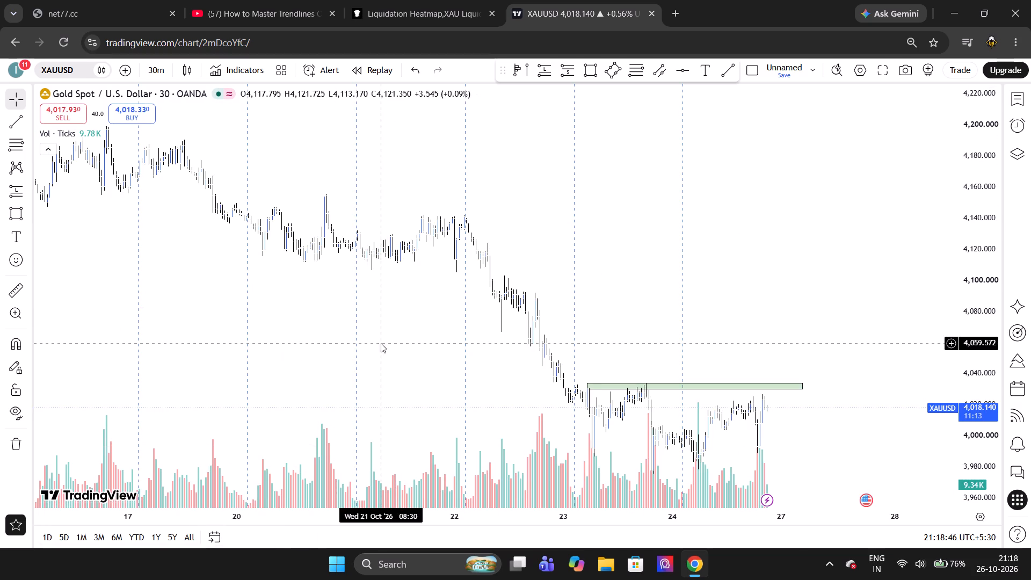
click(457, 244)
Draw a small rectangle at the 23 Oct swing low, spanning about 3,987 to 3,992.
scroll(457, 244, up, 2)
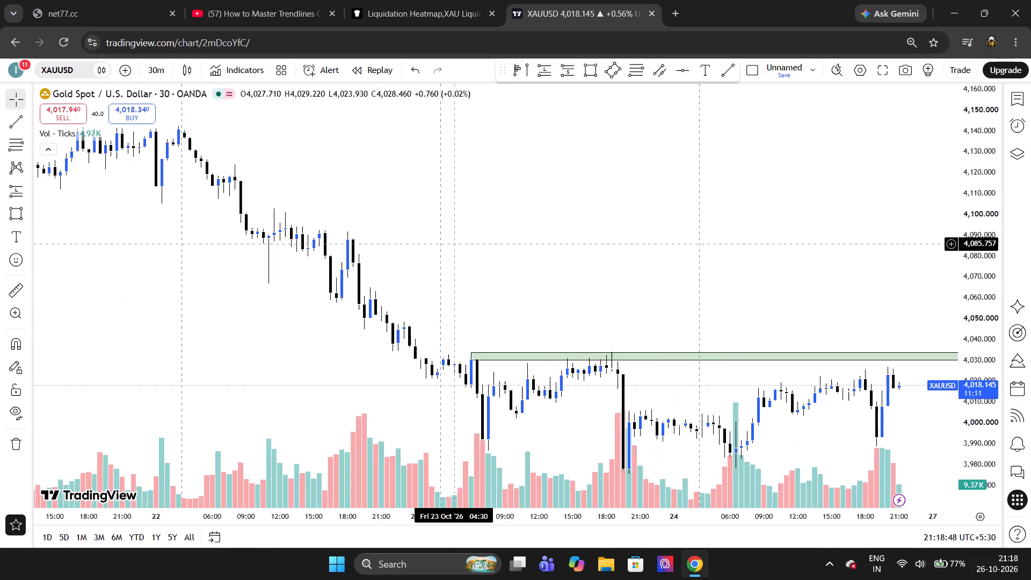
scroll(457, 244, up, 3)
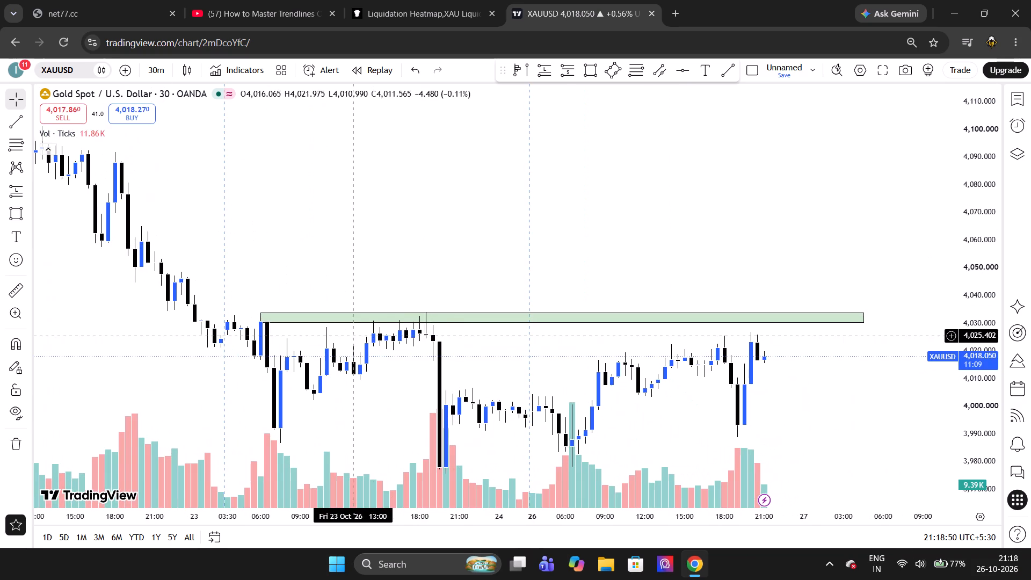
scroll(352, 336, left, 1)
click(14, 204)
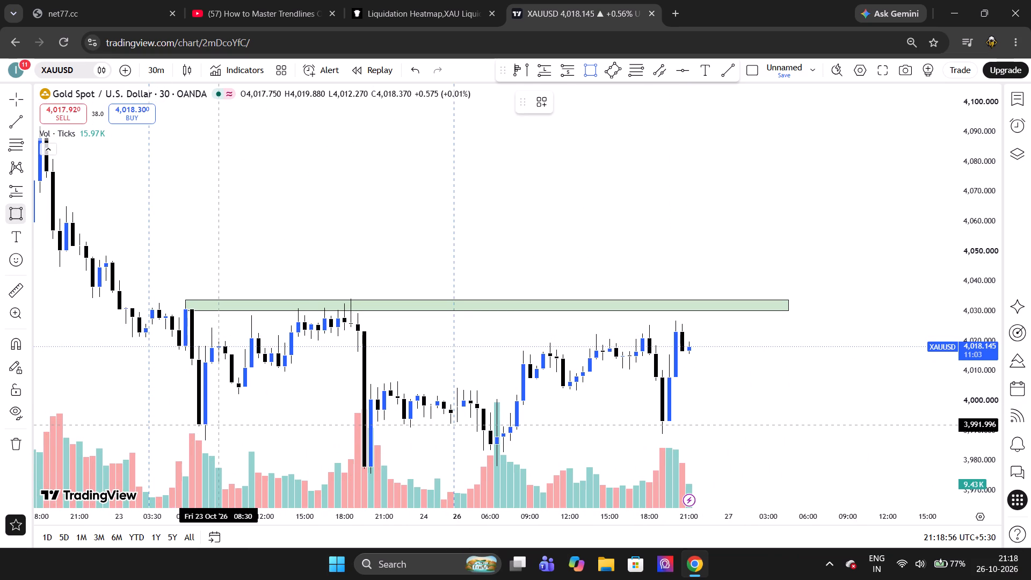
drag(223, 424, 253, 438)
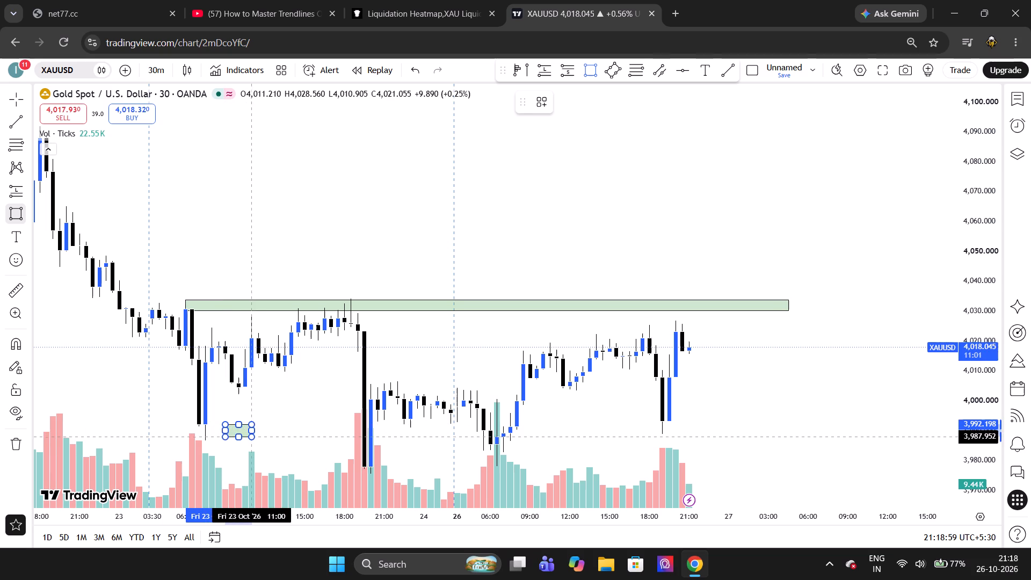
drag(253, 438, 260, 440)
click(260, 440)
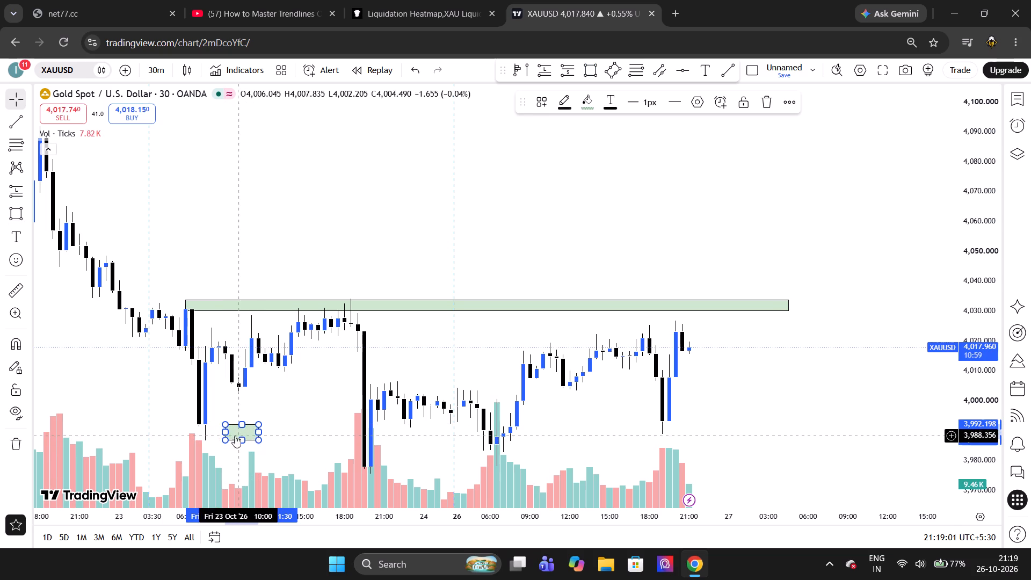
Stretch the lower rectangle to run from 23 Oct 07:00 past the latest candle to about the start of 27 Oct.
drag(223, 432, 198, 433)
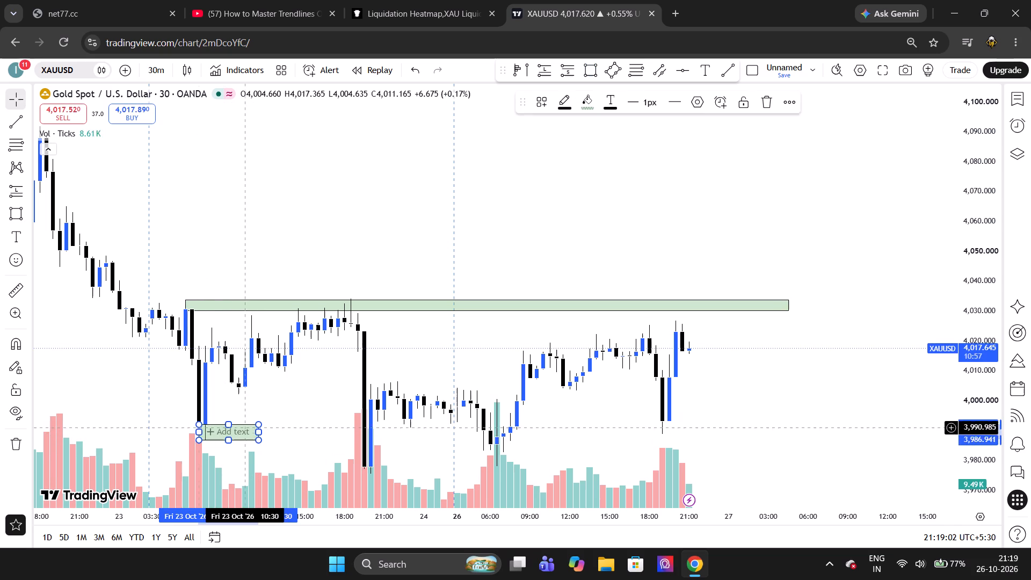
drag(259, 433, 785, 370)
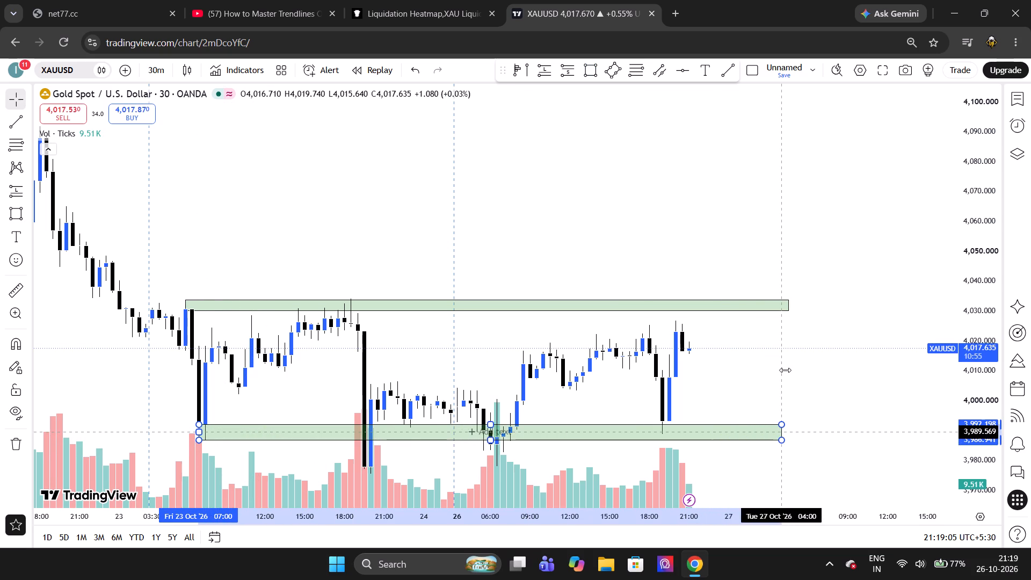
drag(785, 370, 730, 389)
click(740, 376)
Switch the chart to the 5-minute interval.
scroll(740, 376, up, 1)
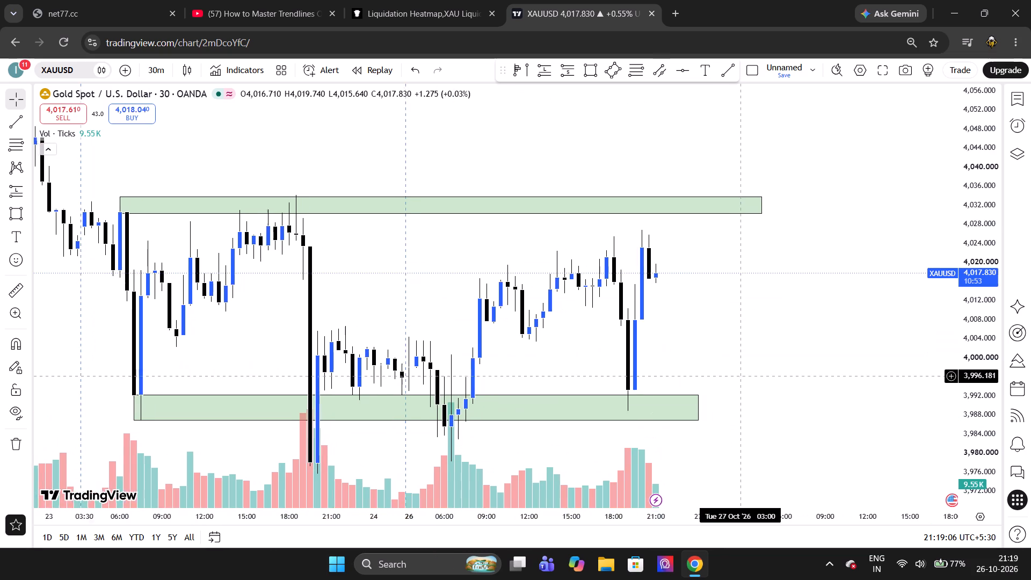
scroll(740, 376, up, 1)
key(5)
key(Return)
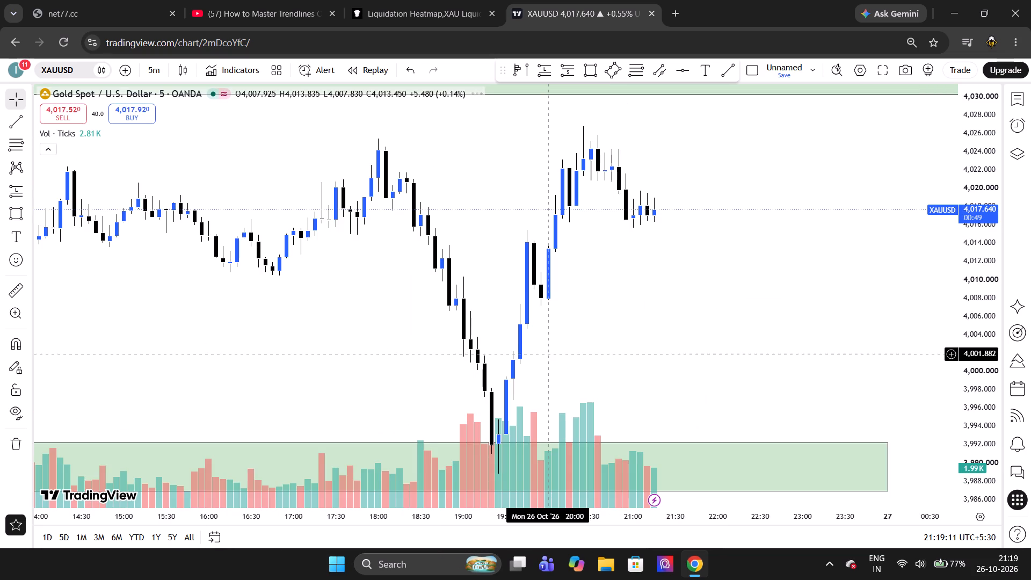
Review the 5-minute XAUUSD price history back from 26 Oct to 22 Oct, against the upper and lower zones.
scroll(425, 314, right, 2)
scroll(425, 314, down, 1)
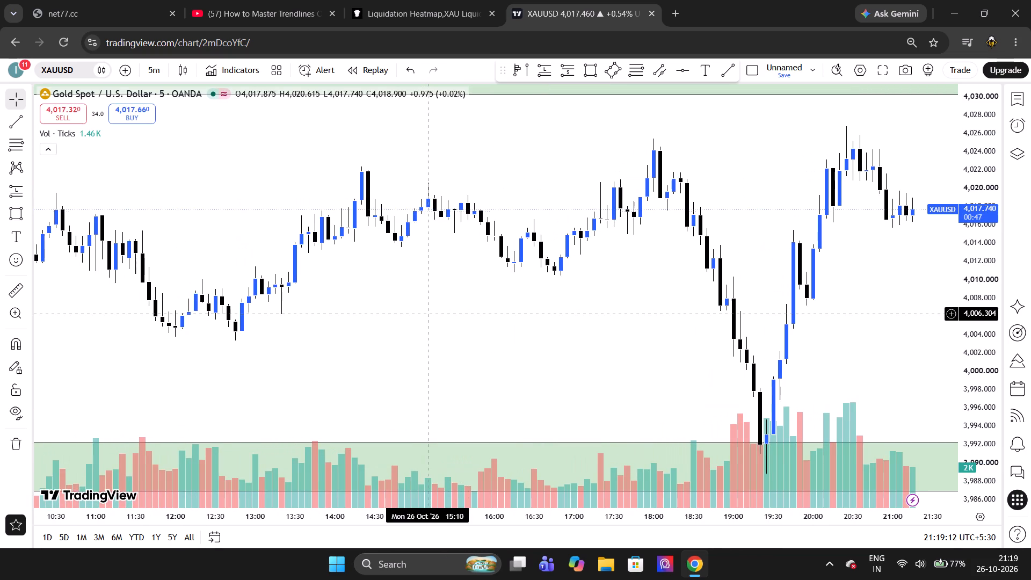
scroll(425, 314, down, 1)
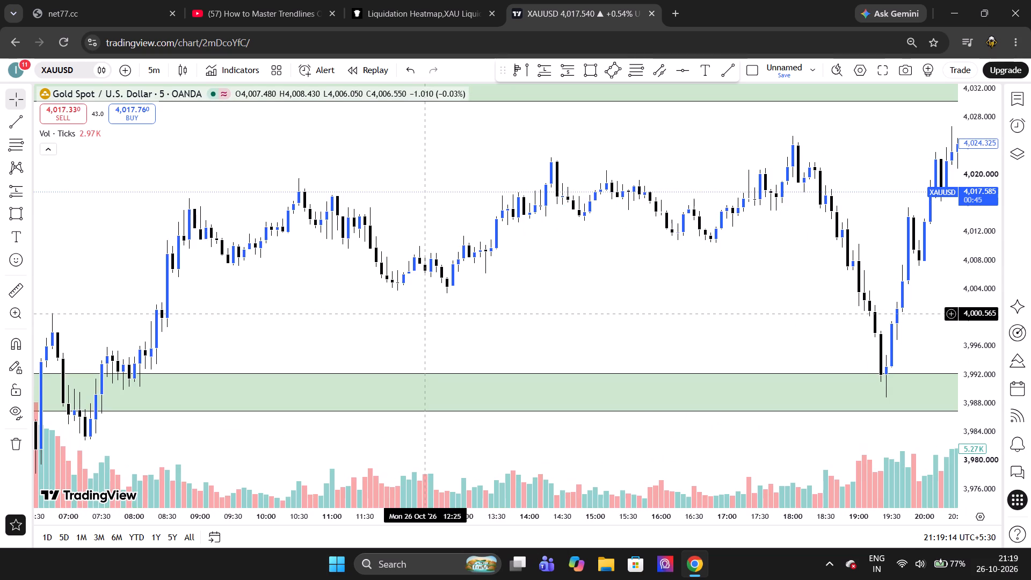
scroll(425, 314, down, 1)
scroll(425, 314, right, 3)
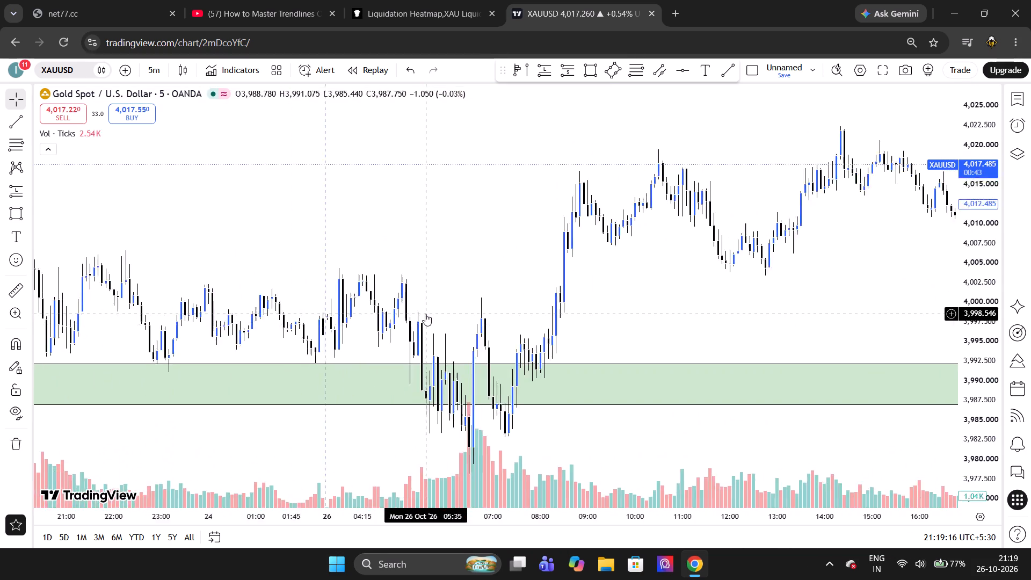
scroll(425, 314, right, 6)
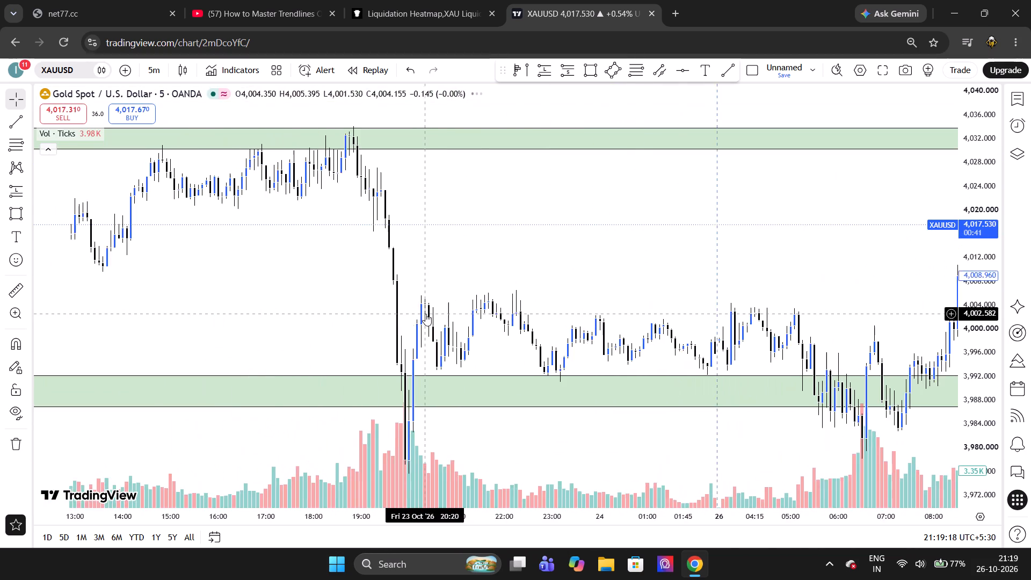
scroll(425, 314, right, 3)
scroll(425, 314, down, 2)
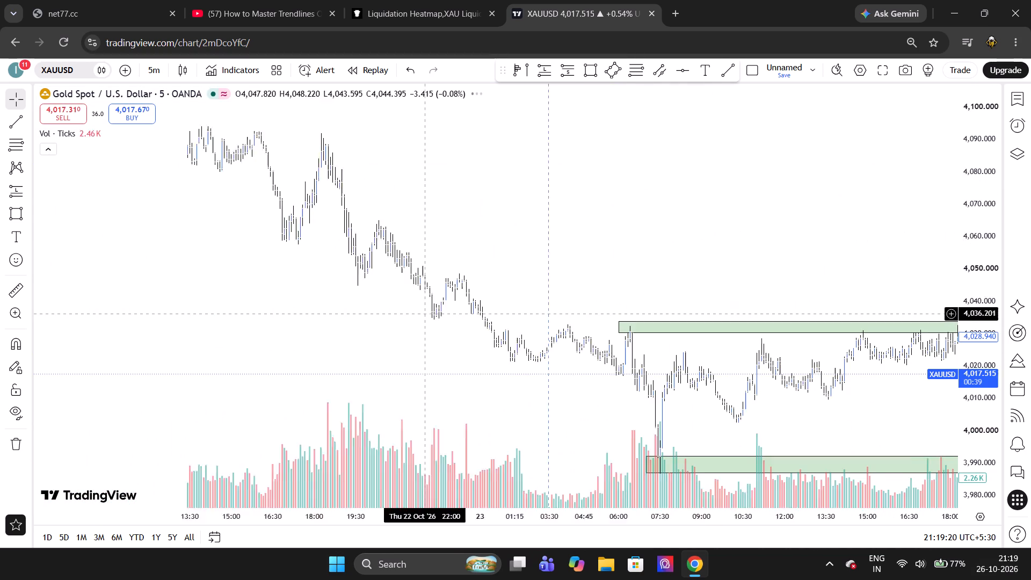
Examine the 5-minute candles between the two zones on 23 Oct, including the evening fall through the lower zone, onward to 26 Oct.
scroll(425, 314, down, 3)
scroll(425, 314, left, 3)
scroll(425, 314, up, 2)
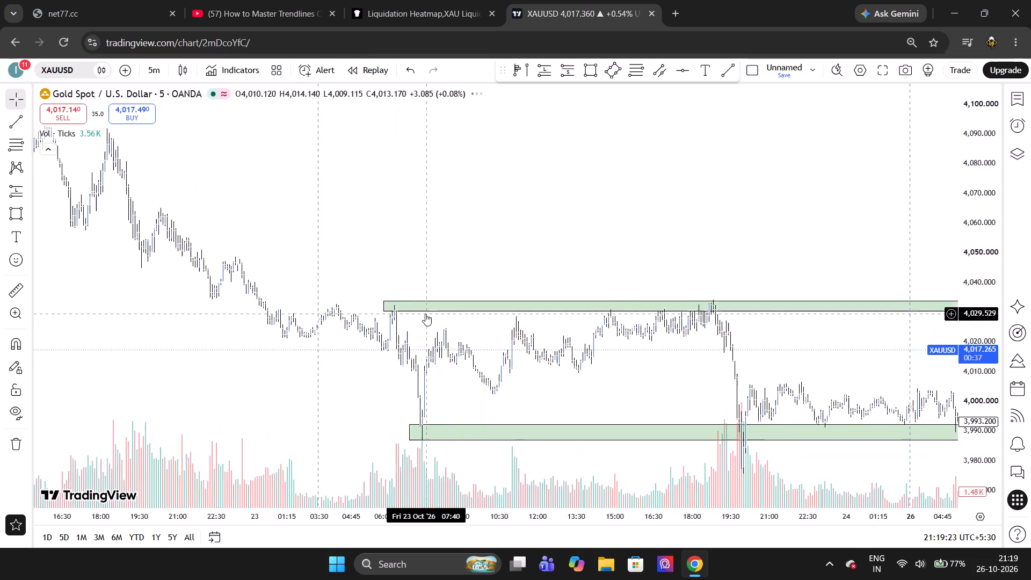
scroll(425, 314, up, 3)
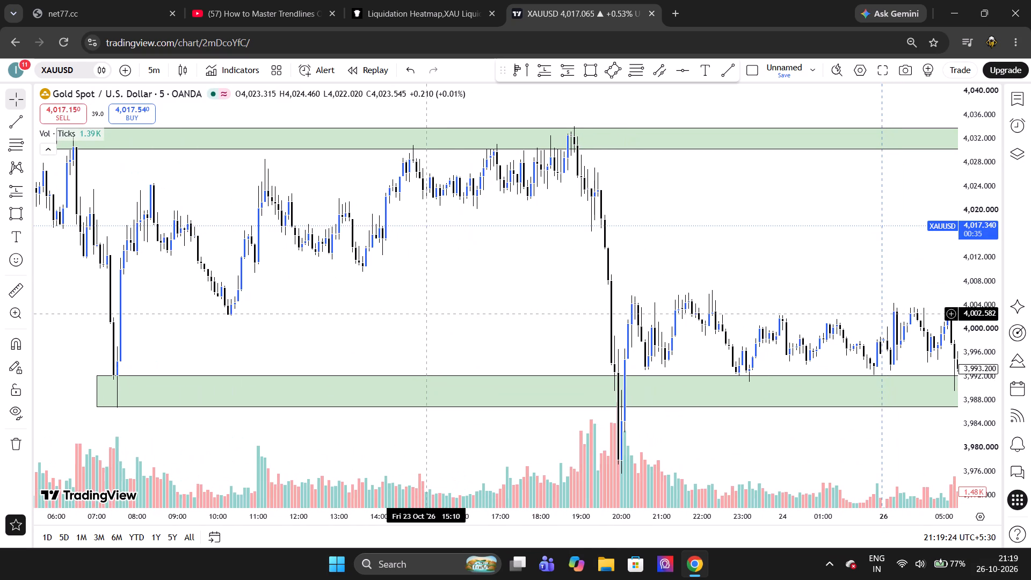
scroll(425, 314, up, 1)
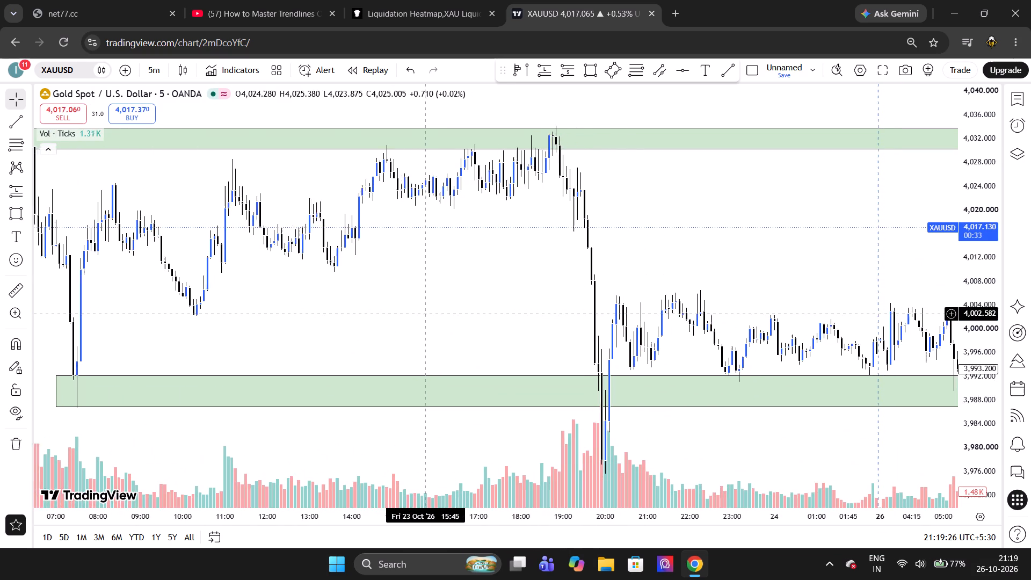
scroll(425, 314, up, 1)
scroll(425, 314, down, 1)
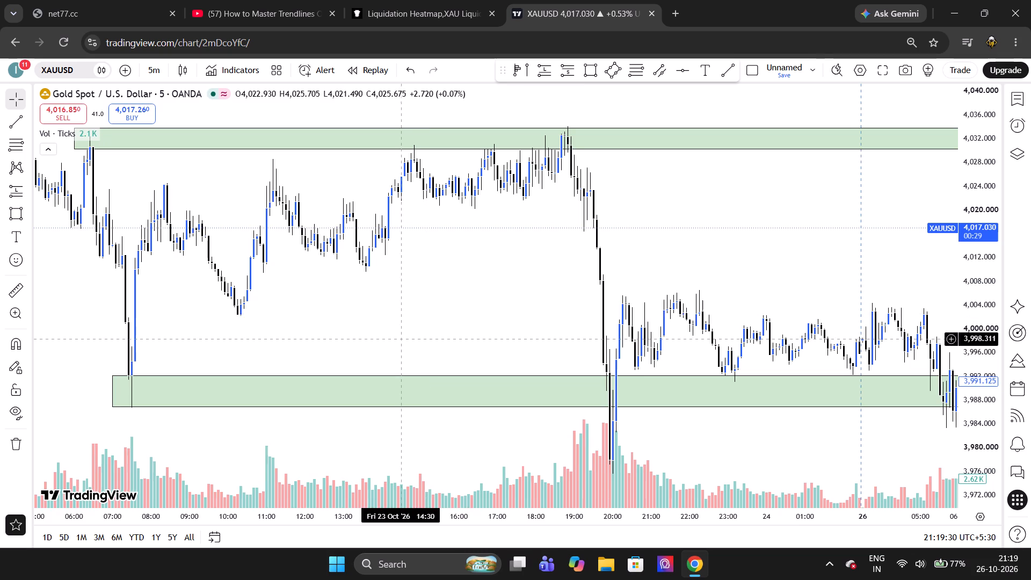
scroll(402, 339, left, 1)
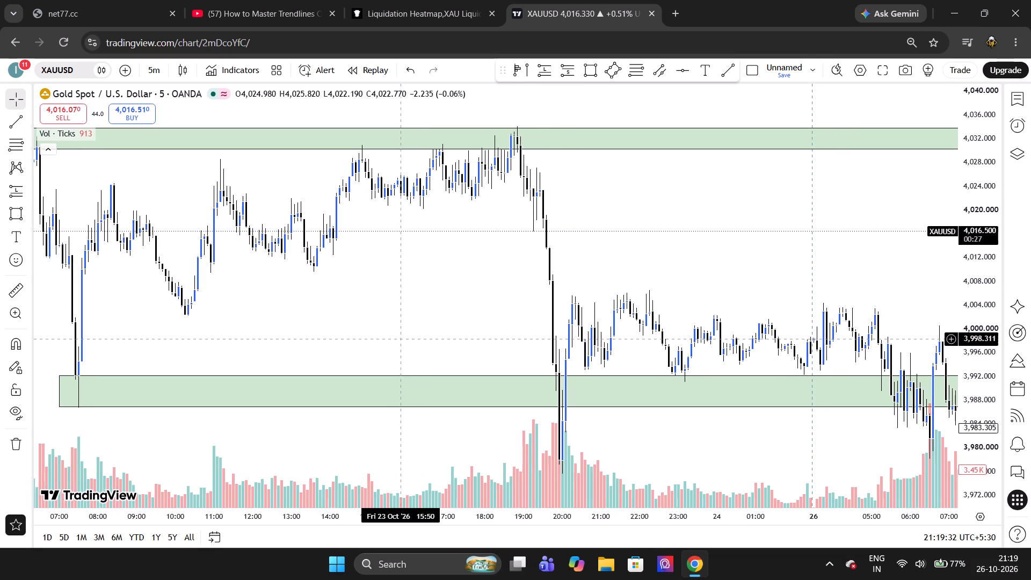
scroll(402, 339, left, 2)
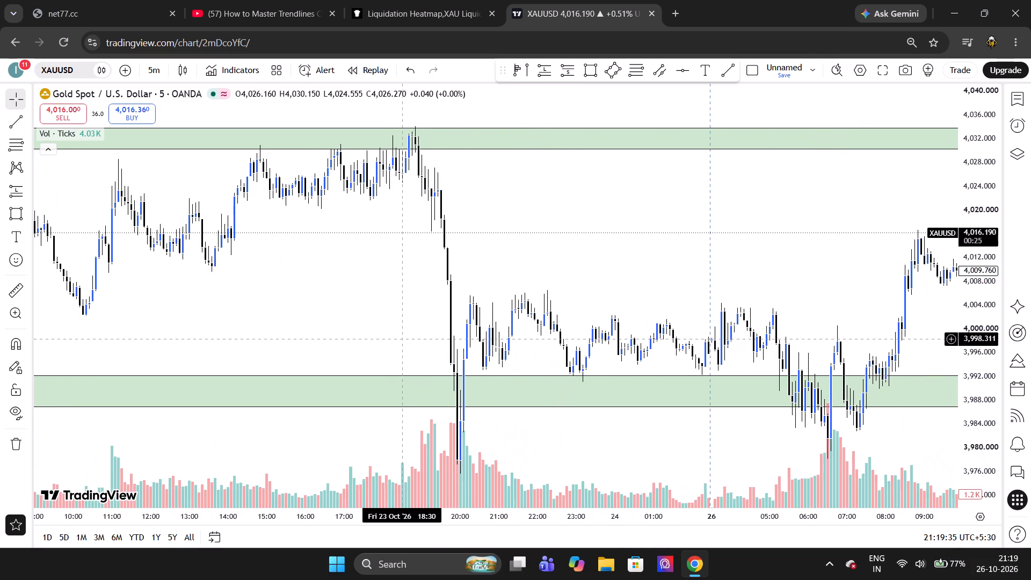
scroll(402, 339, left, 1)
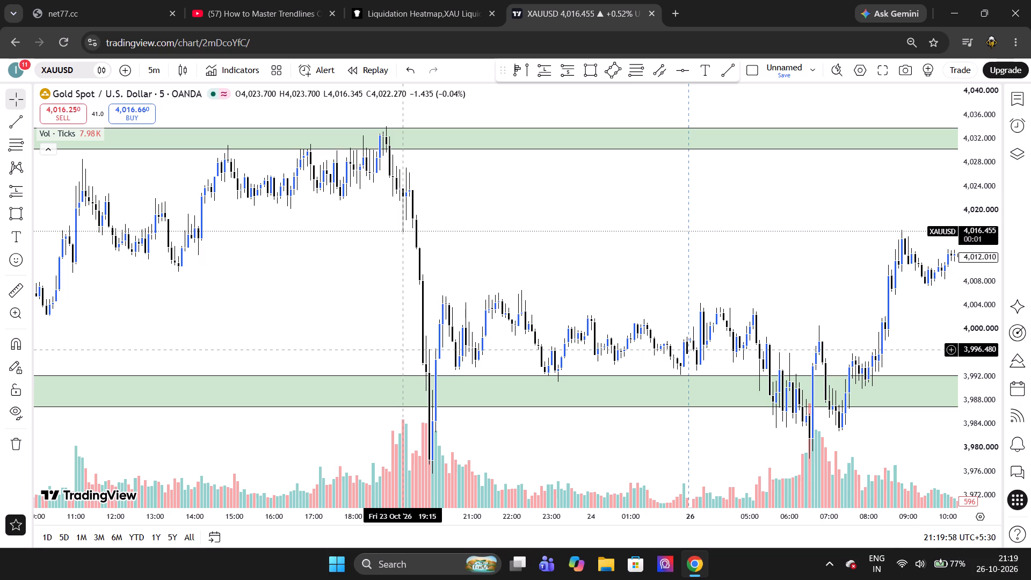
scroll(404, 350, down, 3)
scroll(404, 350, up, 2)
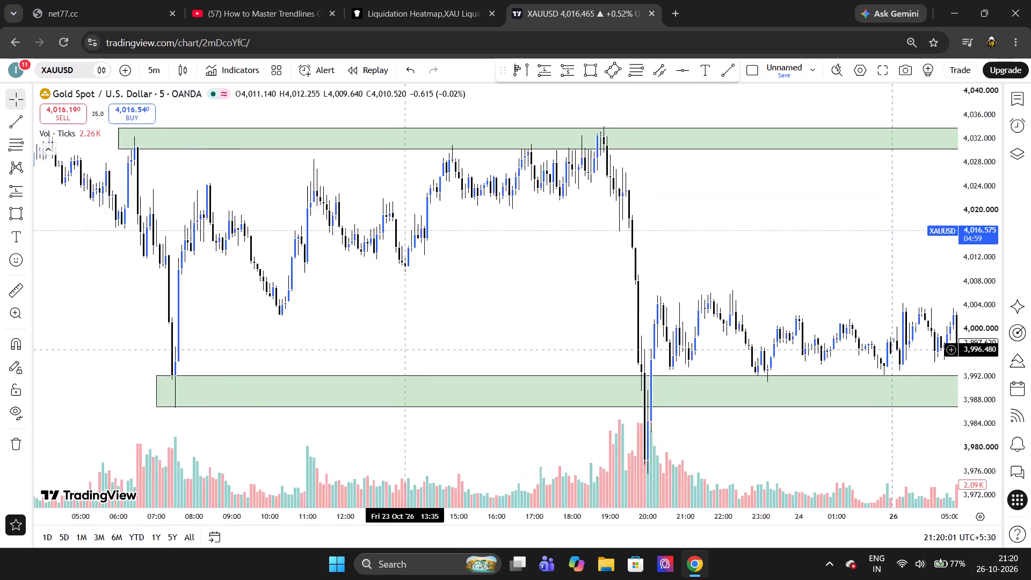
scroll(404, 350, up, 3)
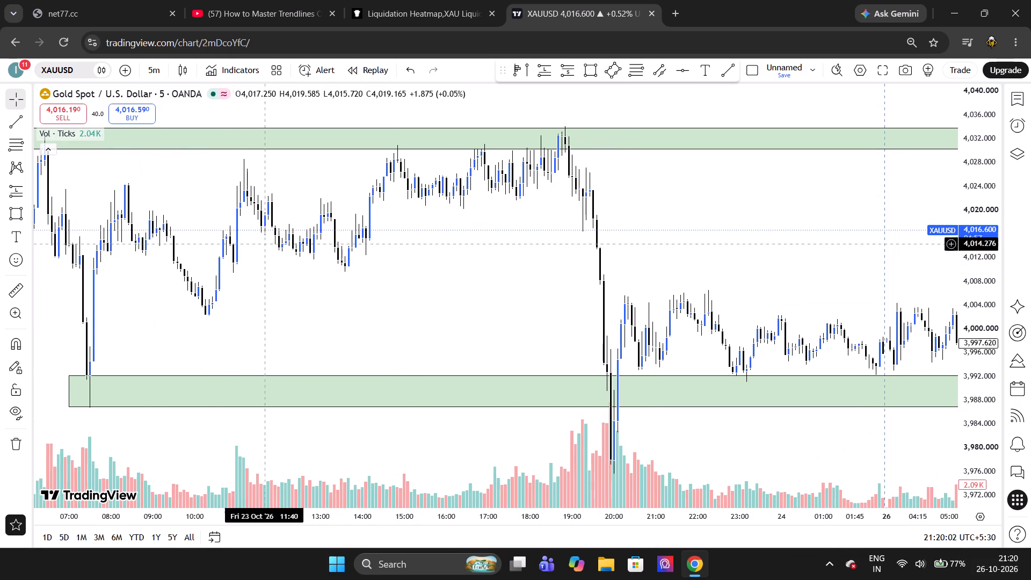
scroll(475, 363, left, 1)
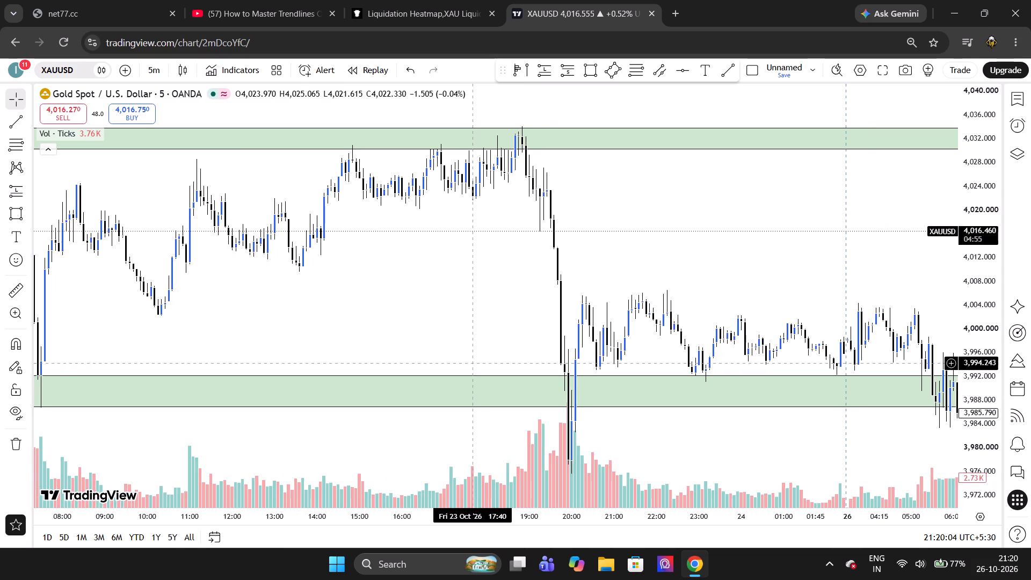
scroll(475, 363, left, 1)
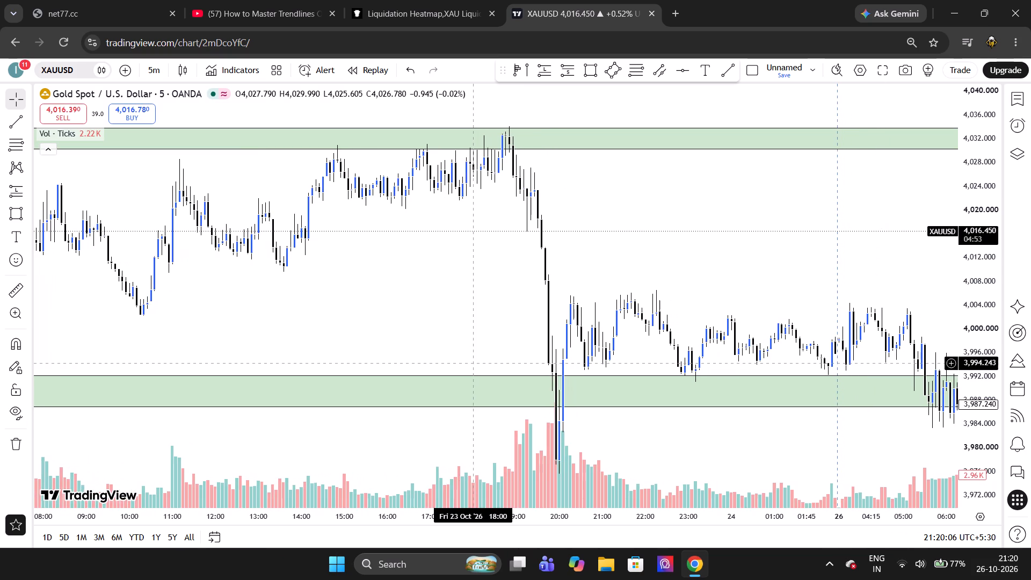
scroll(475, 363, up, 1)
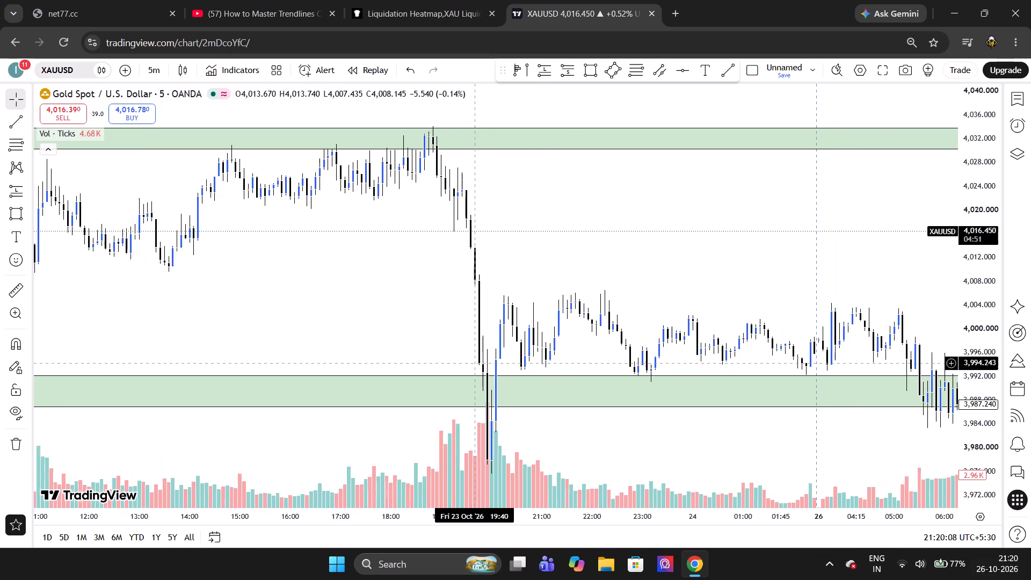
scroll(475, 363, up, 1)
scroll(401, 346, up, 1)
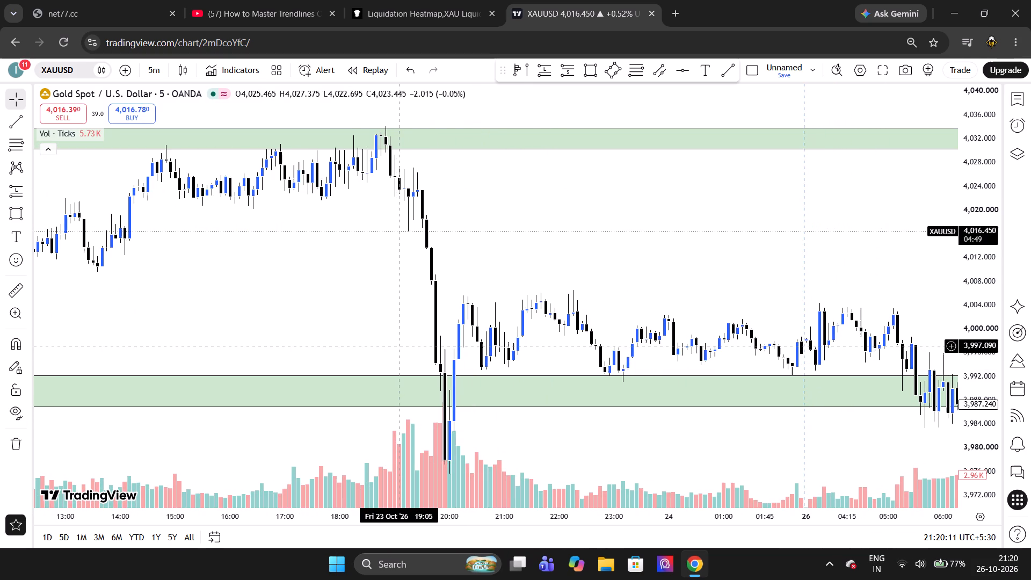
scroll(401, 346, up, 1)
scroll(395, 347, left, 3)
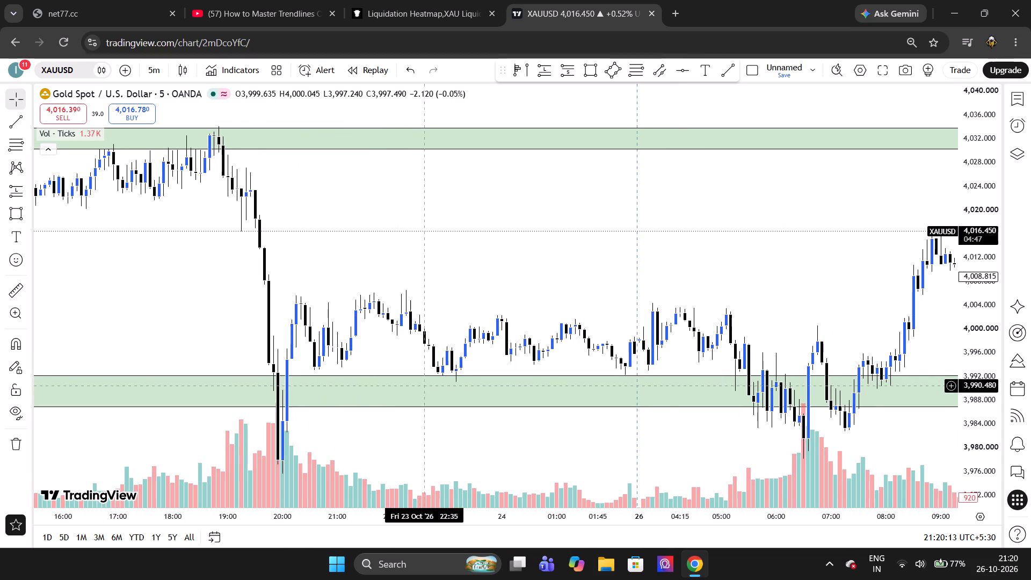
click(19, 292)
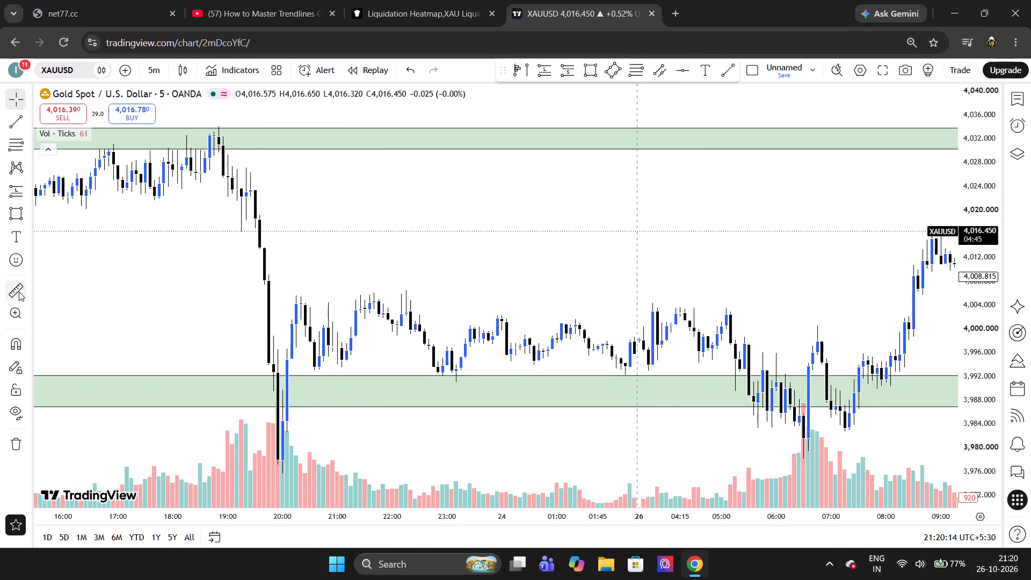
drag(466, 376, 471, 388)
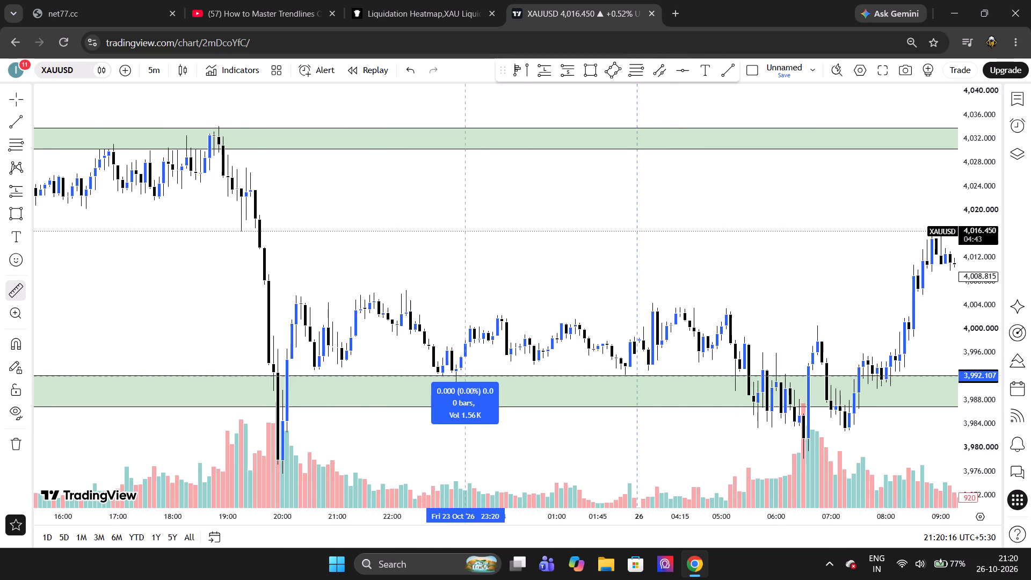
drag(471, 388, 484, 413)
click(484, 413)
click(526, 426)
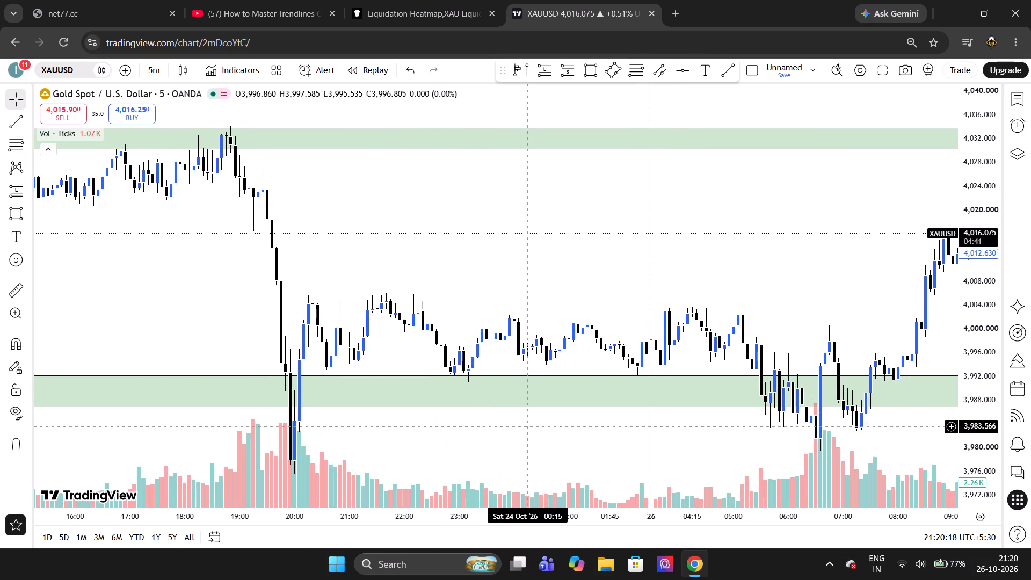
Measure the price move above the lower zone from 23 Oct 23:20 at about 3,993.6 to 26 Oct 03:55 at about 4,004.7.
scroll(526, 426, left, 1)
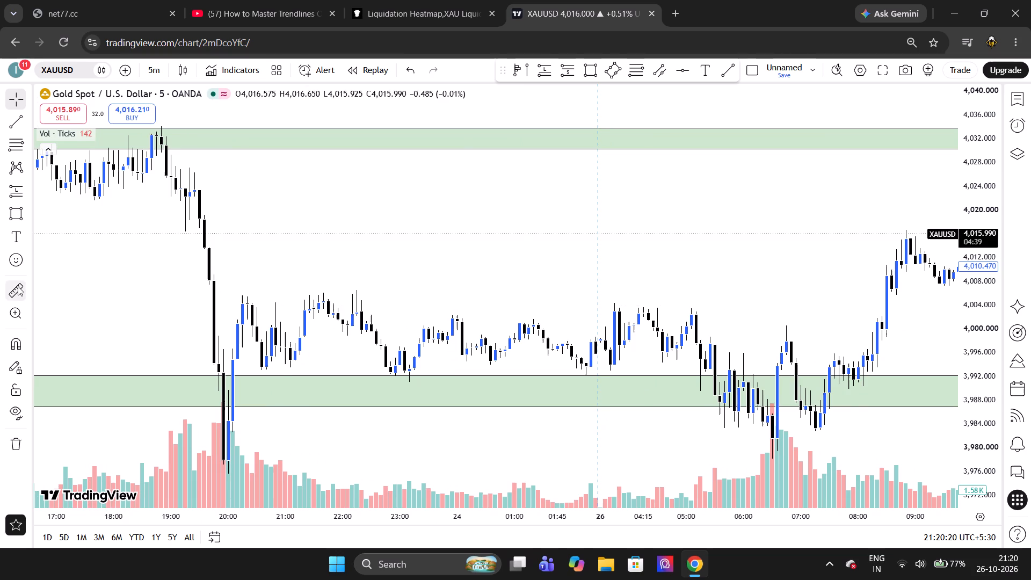
click(18, 286)
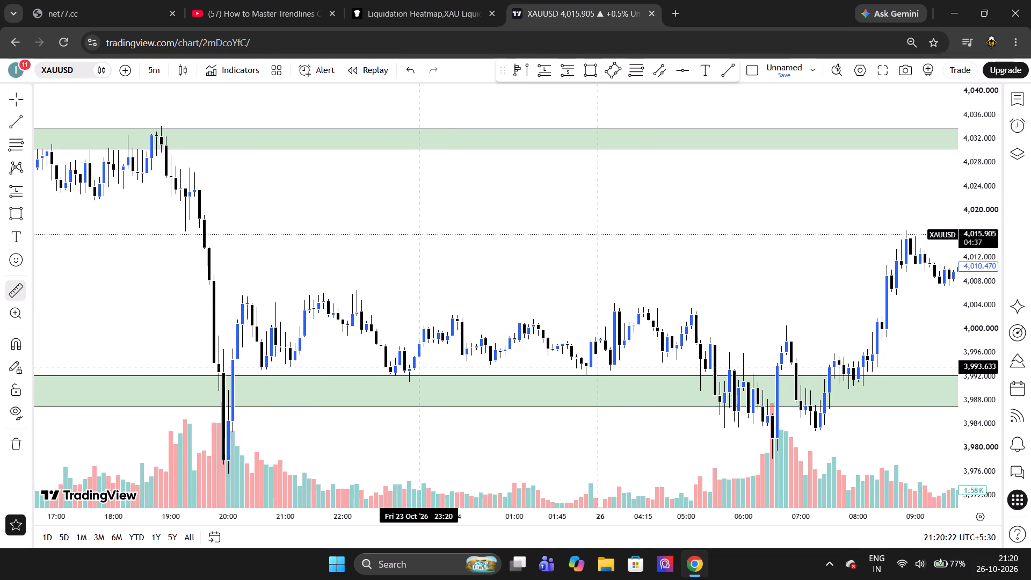
drag(419, 367, 499, 359)
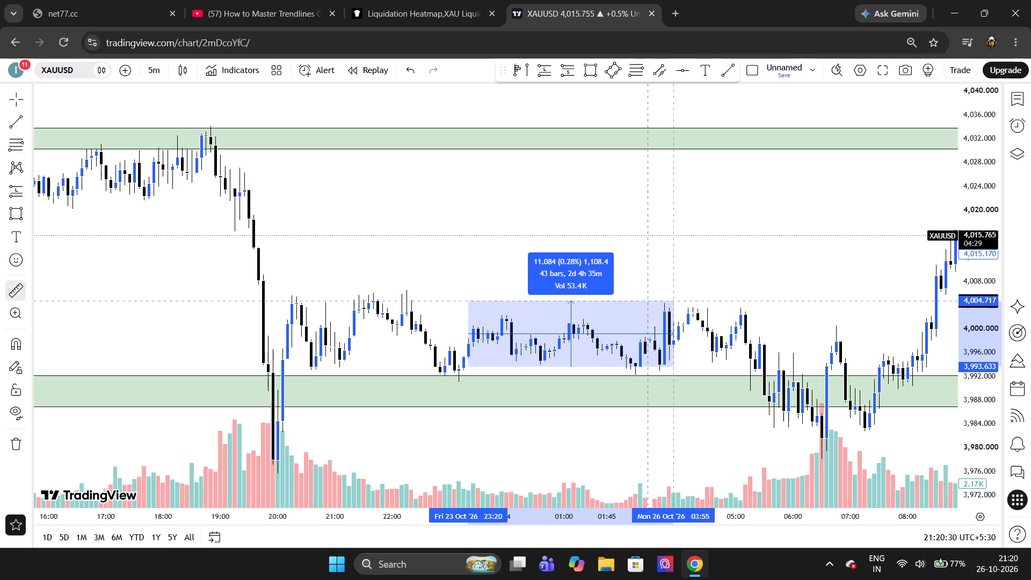
double_click(655, 296)
Examine the 5-minute candles around the lower zone on the morning of 26 Oct and compare them with the 23 Oct evening move.
scroll(655, 296, left, 1)
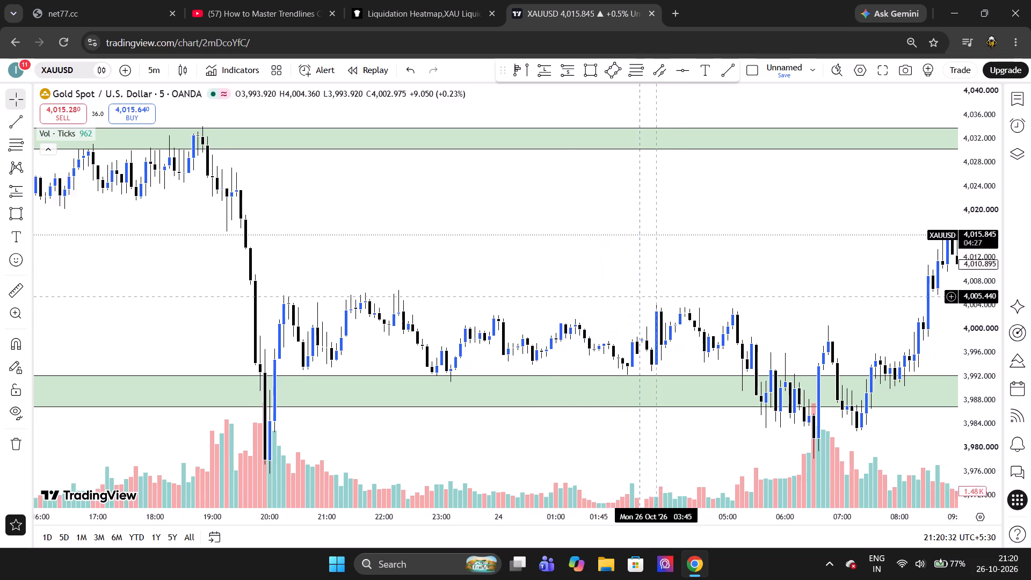
scroll(655, 296, left, 1)
scroll(655, 296, up, 1)
scroll(655, 296, left, 1)
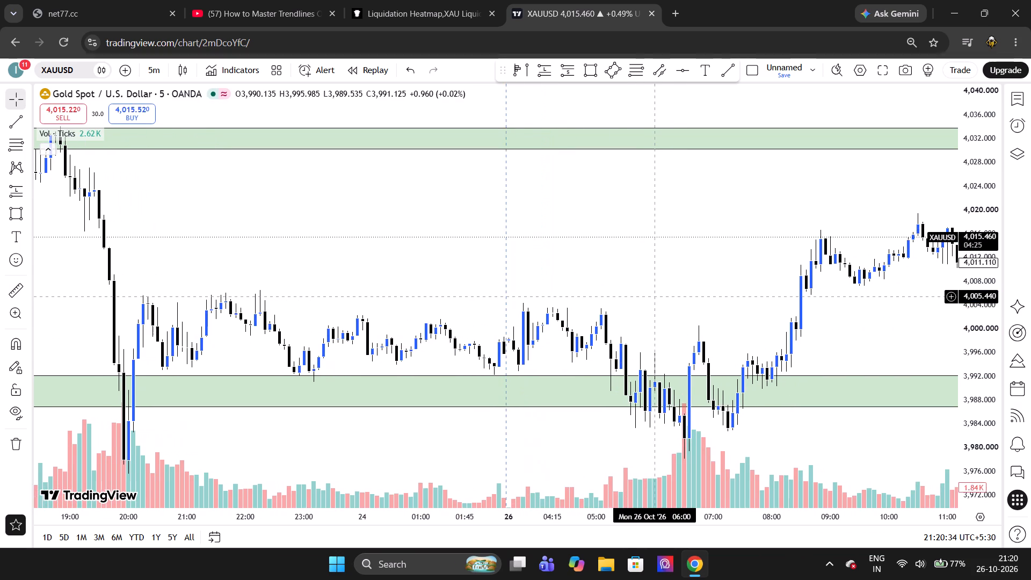
scroll(655, 296, down, 2)
scroll(655, 296, left, 1)
scroll(604, 278, up, 1)
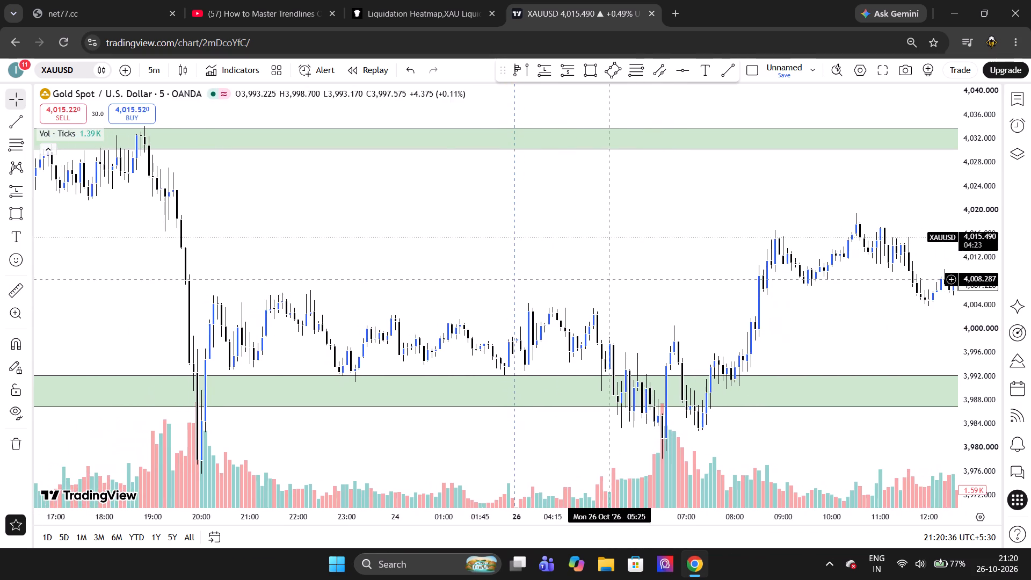
scroll(604, 278, up, 1)
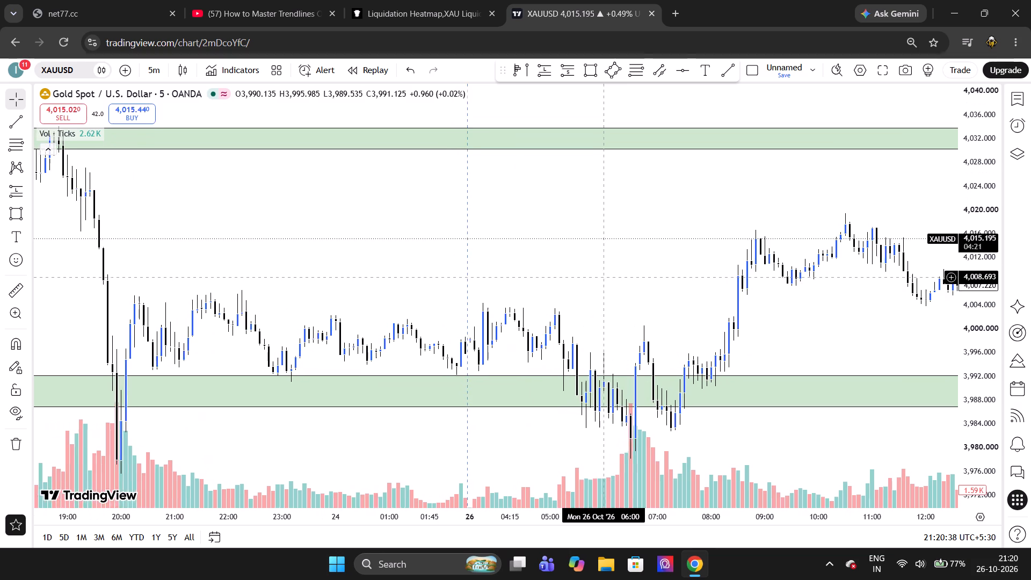
scroll(597, 301, left, 2)
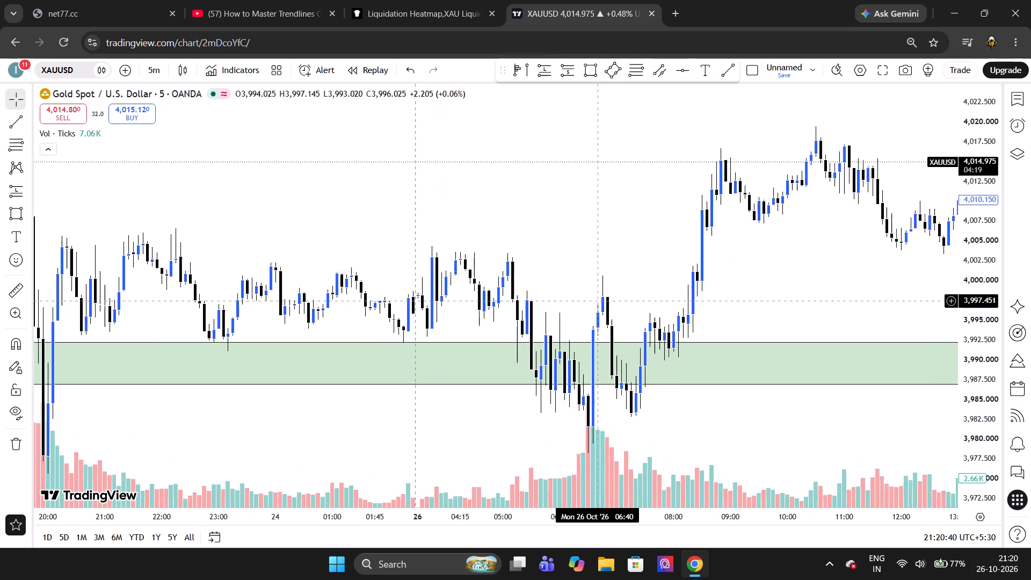
scroll(597, 301, left, 1)
scroll(597, 301, down, 2)
scroll(597, 301, up, 2)
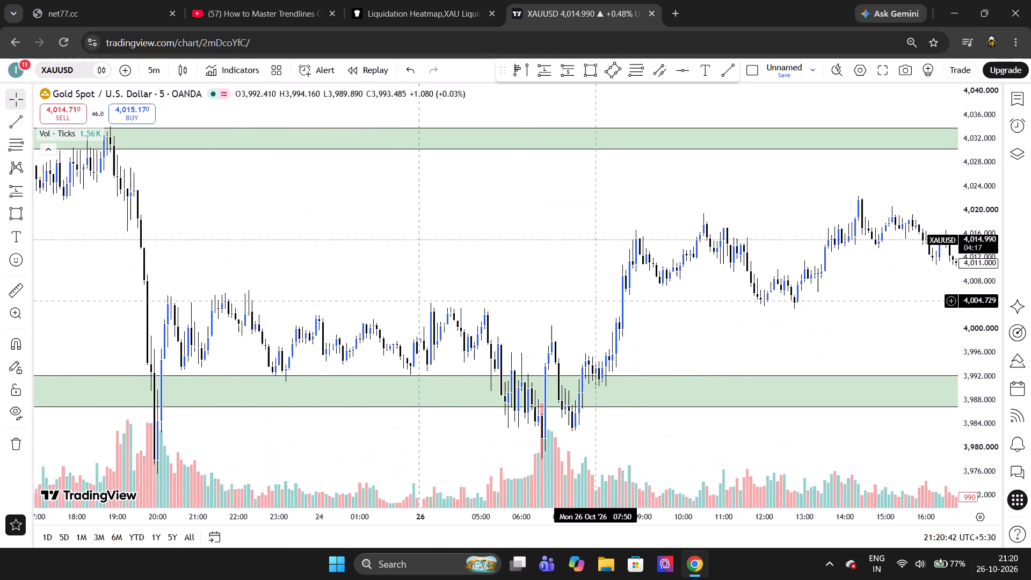
scroll(597, 301, up, 2)
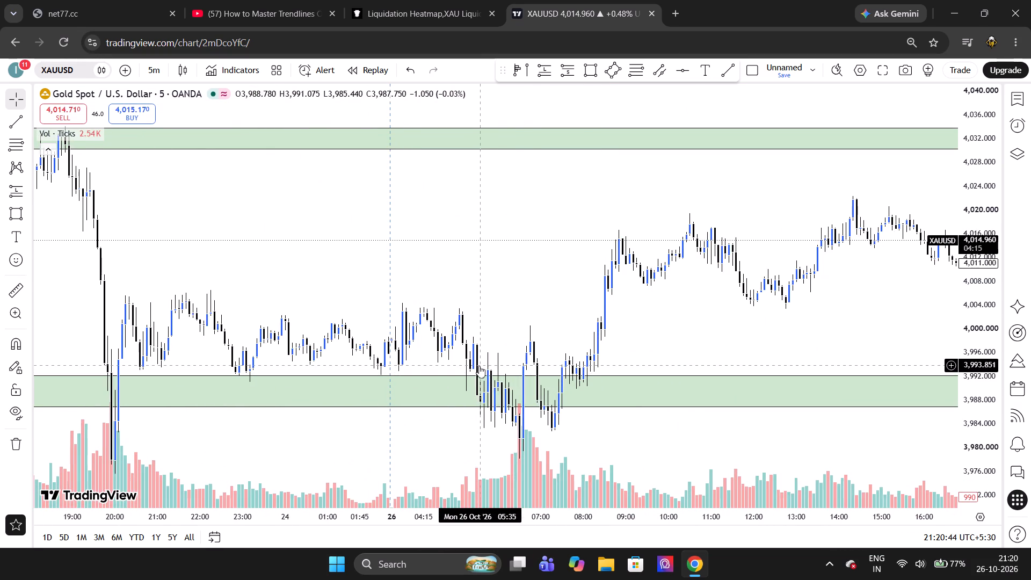
scroll(481, 380, up, 2)
scroll(481, 380, right, 1)
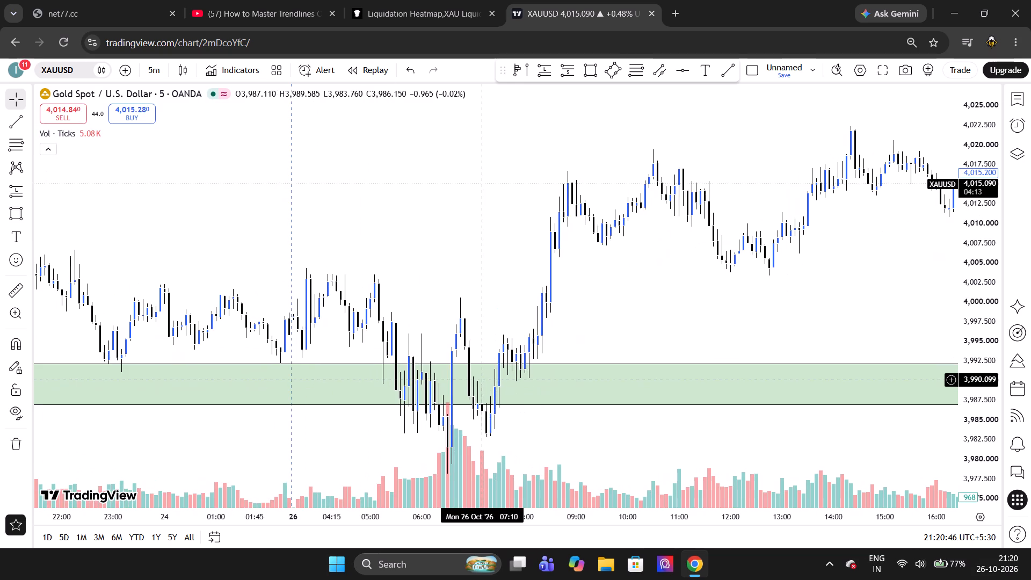
scroll(481, 380, up, 1)
scroll(480, 310, right, 1)
scroll(429, 345, right, 3)
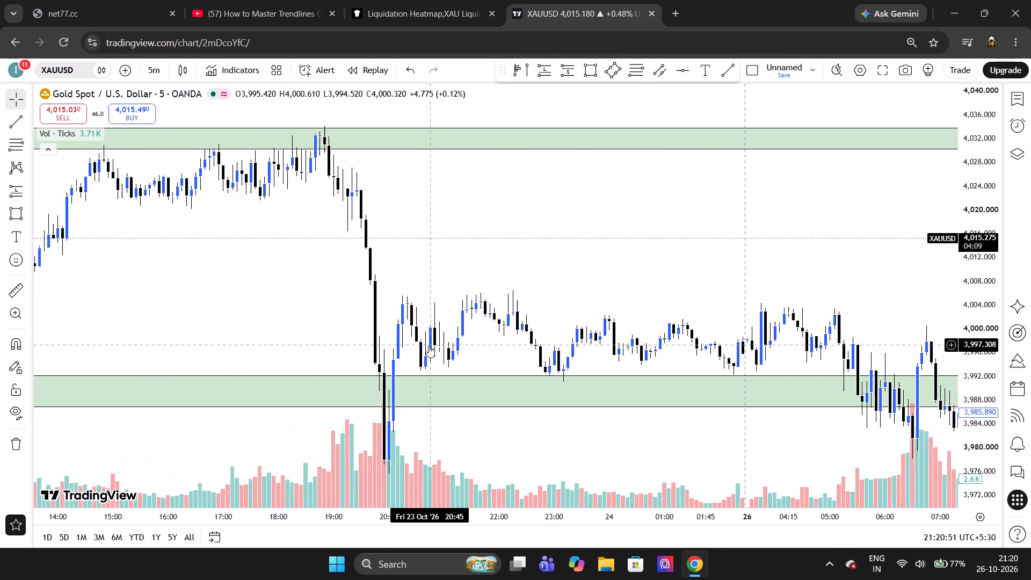
scroll(429, 345, right, 1)
scroll(429, 345, left, 3)
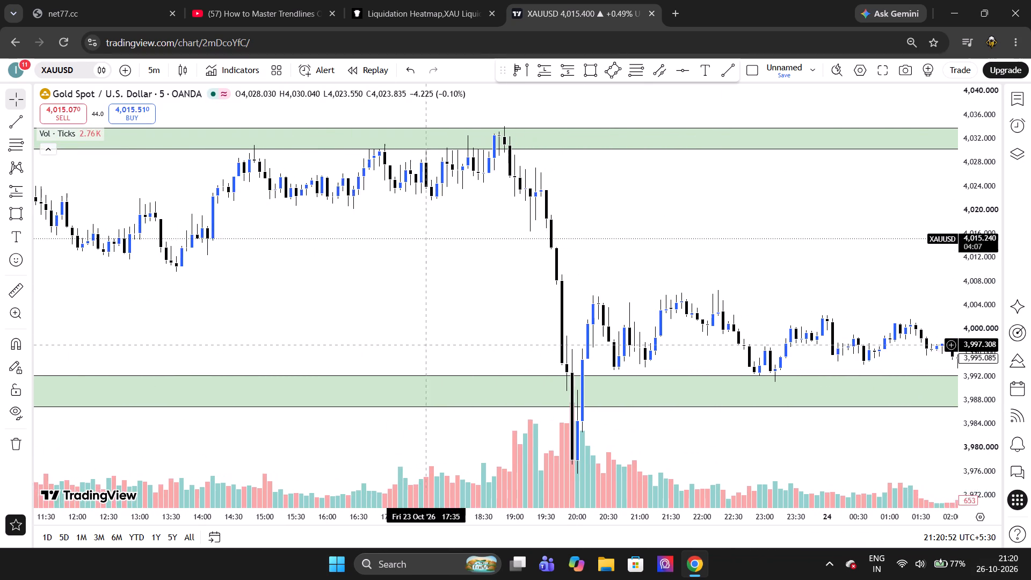
Examine the 5-minute candles from 23 Oct midday through the evening fall to the 26 Oct morning moves around the lower zone.
scroll(429, 345, left, 2)
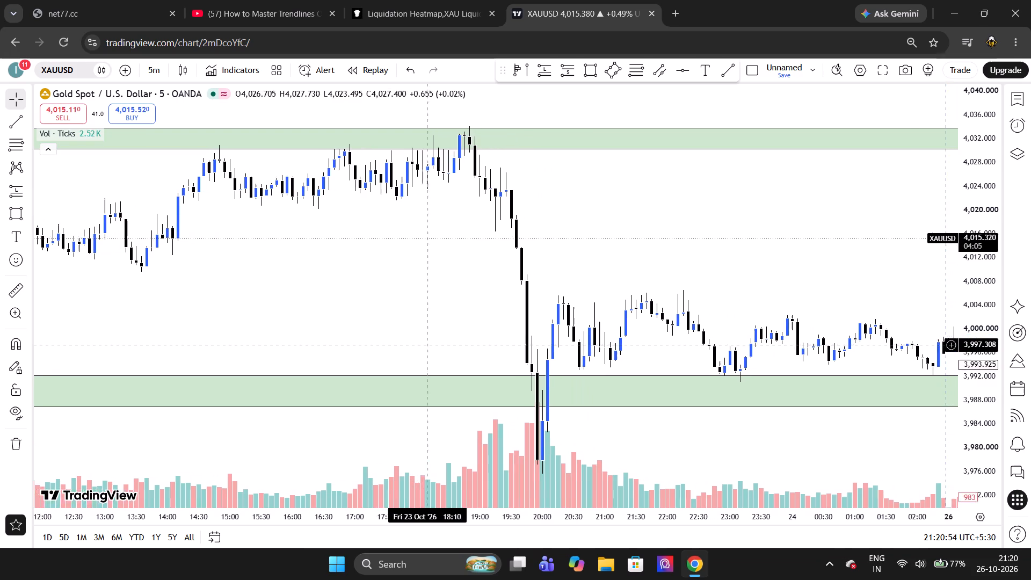
scroll(429, 345, left, 2)
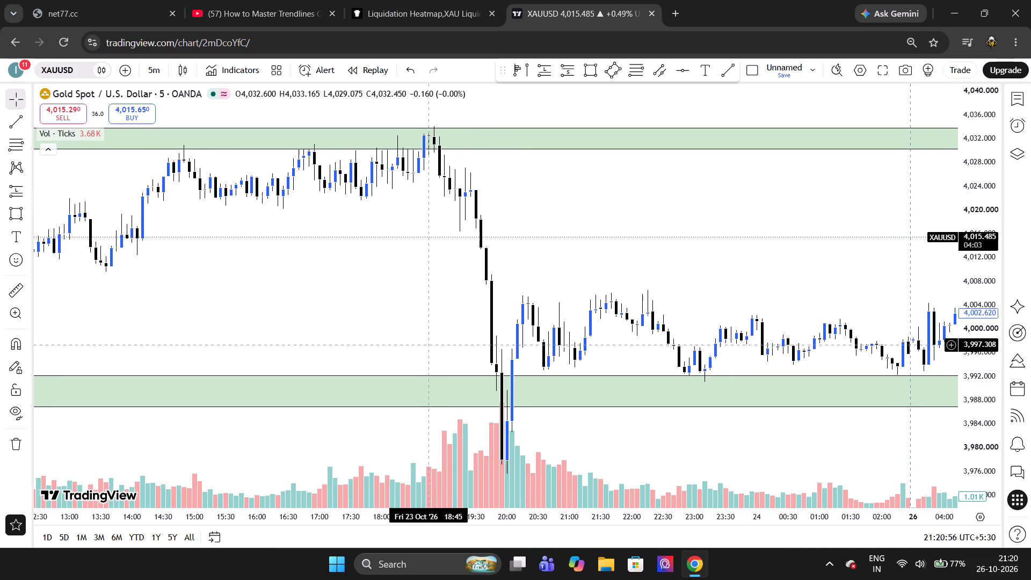
scroll(429, 345, left, 2)
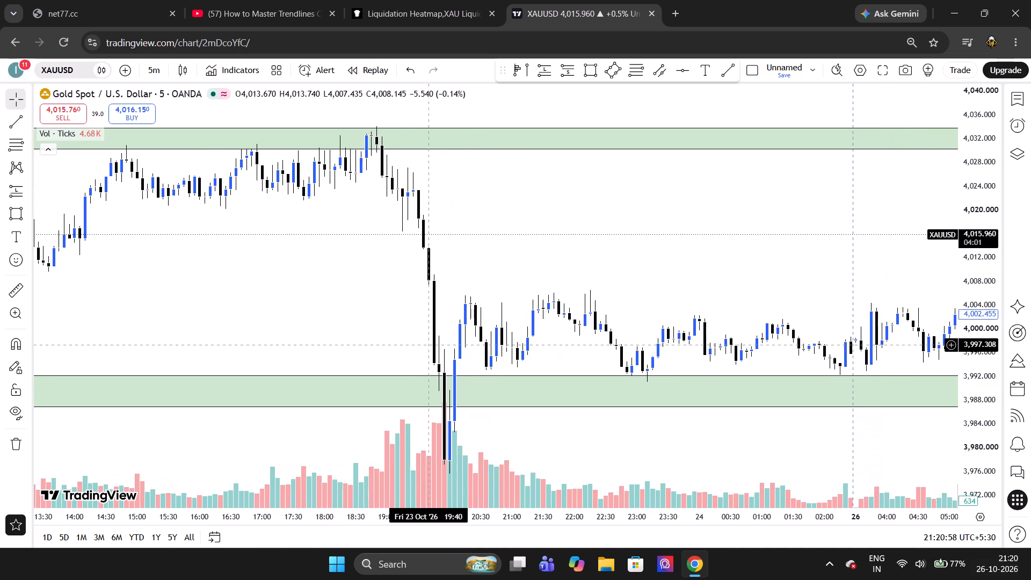
scroll(429, 345, left, 1)
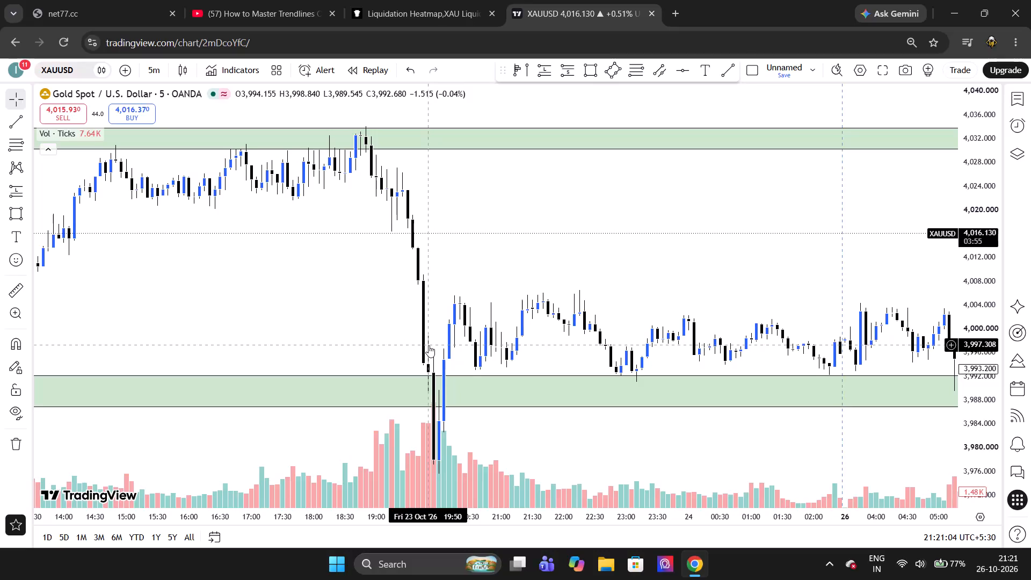
scroll(429, 345, left, 3)
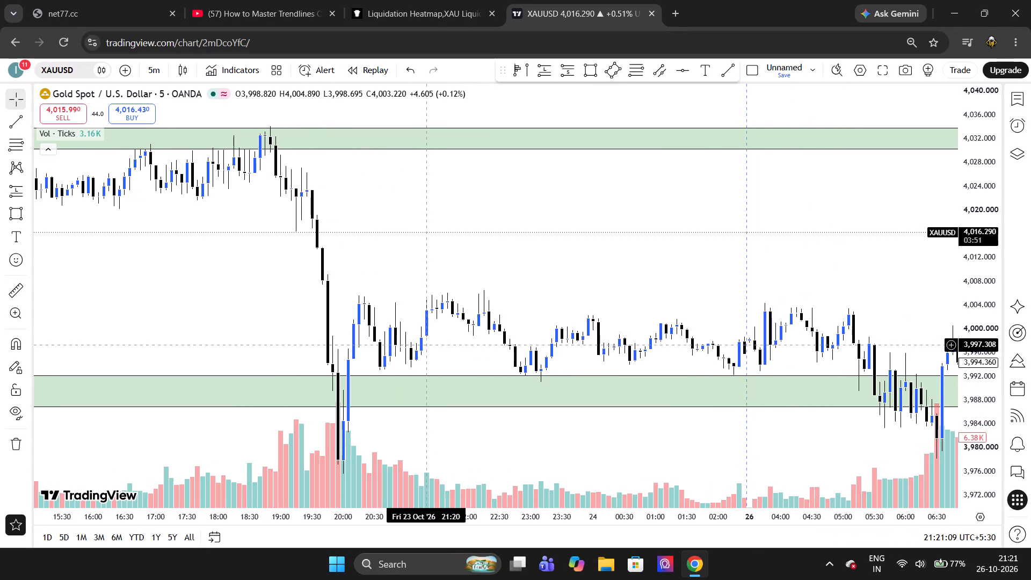
scroll(429, 345, left, 2)
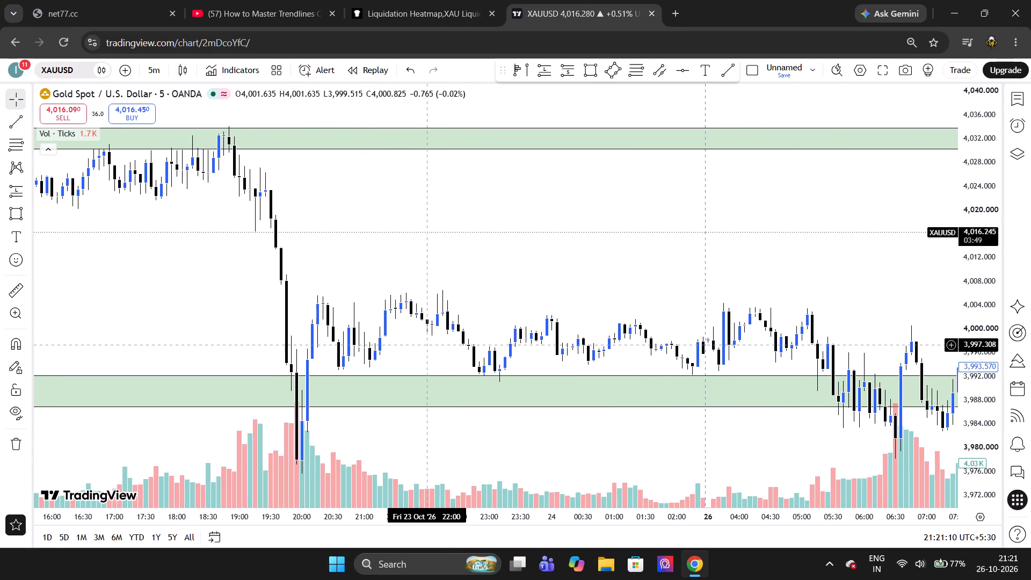
scroll(429, 345, left, 3)
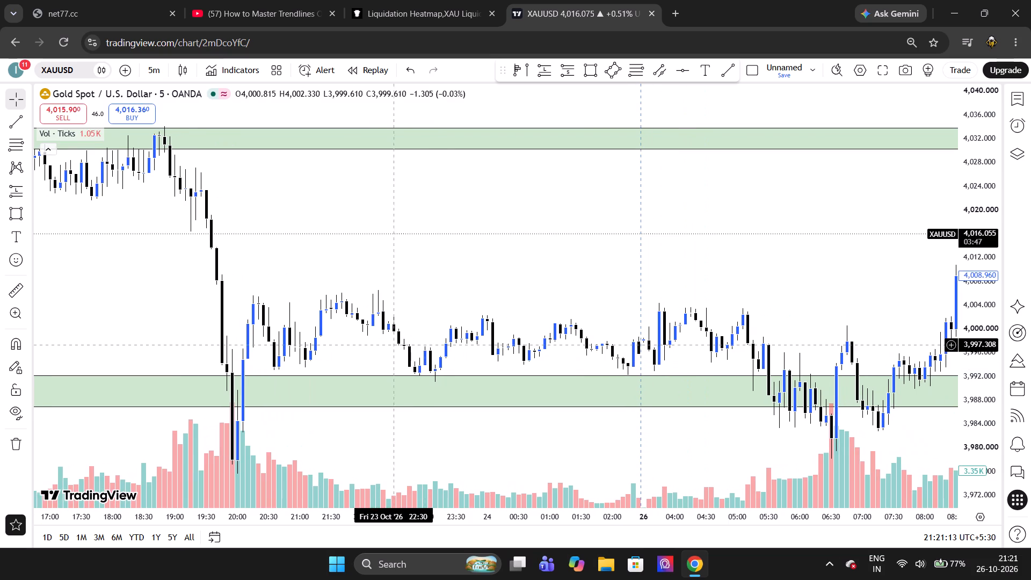
scroll(339, 318, left, 2)
Measure the price drop through the lower zone at 26 Oct 05:50, starting from about 3,992.9.
click(17, 300)
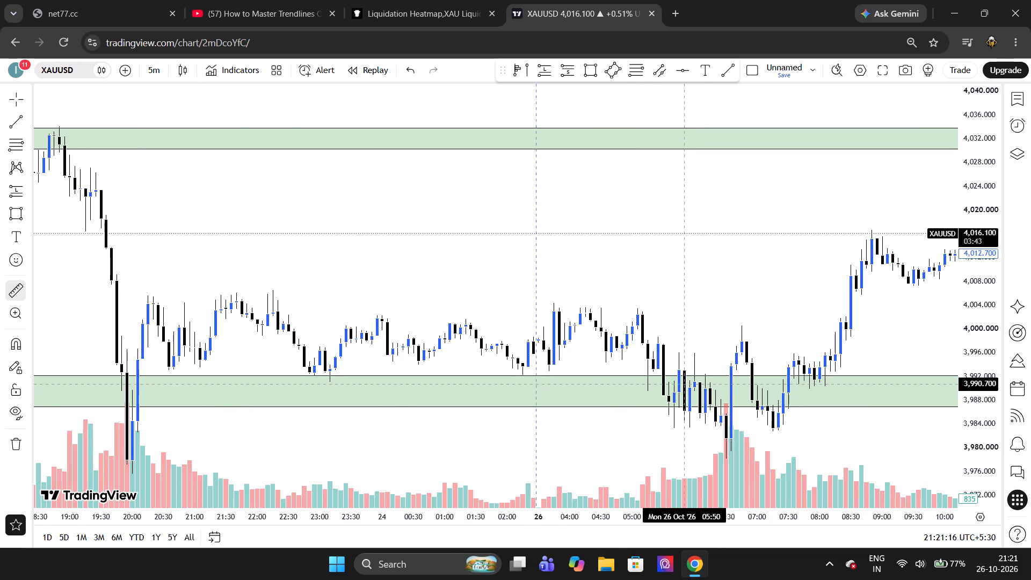
drag(686, 371, 687, 415)
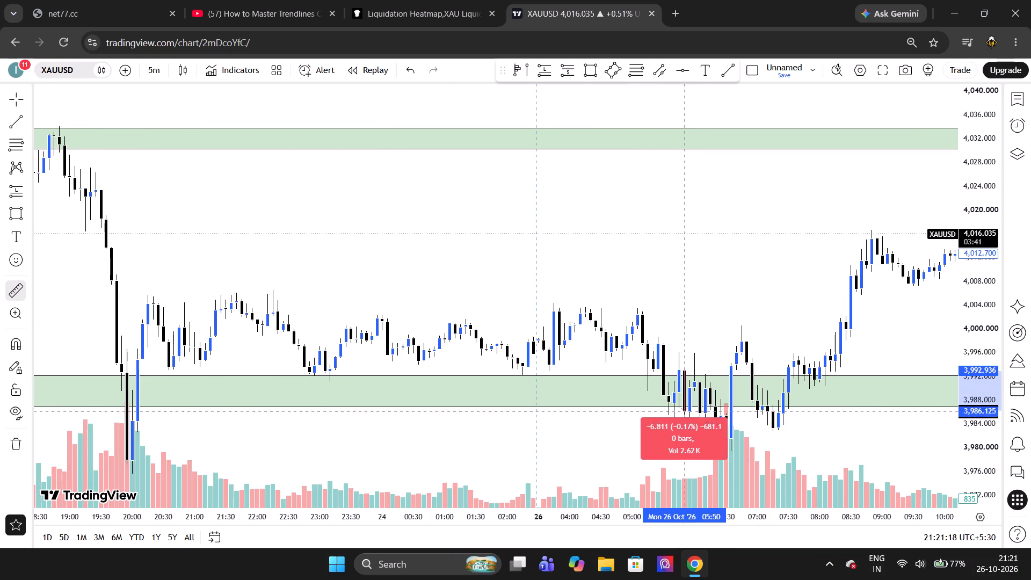
drag(687, 415, 692, 432)
double_click(692, 432)
scroll(692, 432, left, 1)
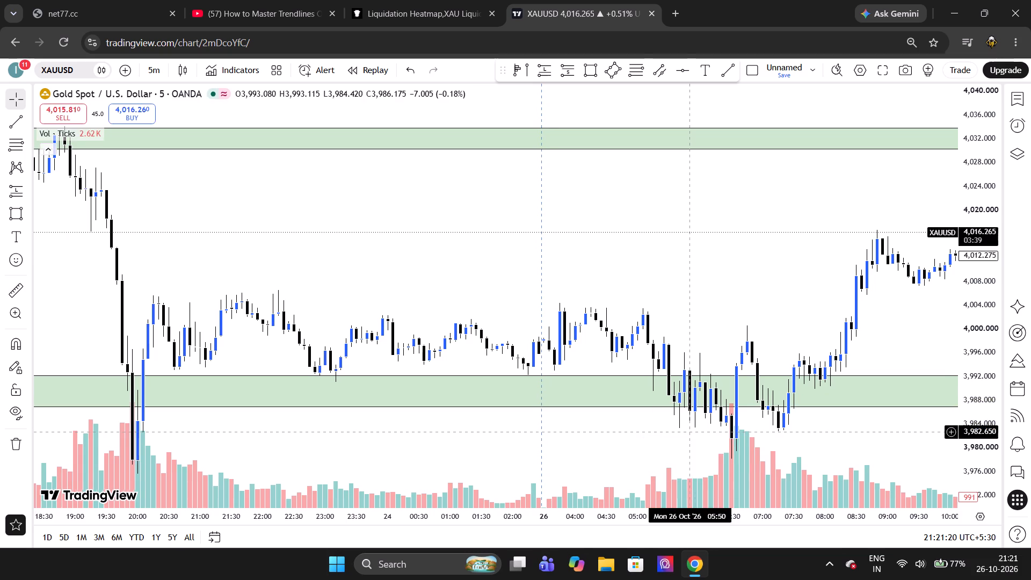
Switch the chart to the 3-minute interval and examine the candles around the lower zone on the morning of 26 Oct.
scroll(692, 432, left, 1)
key(3)
key(Return)
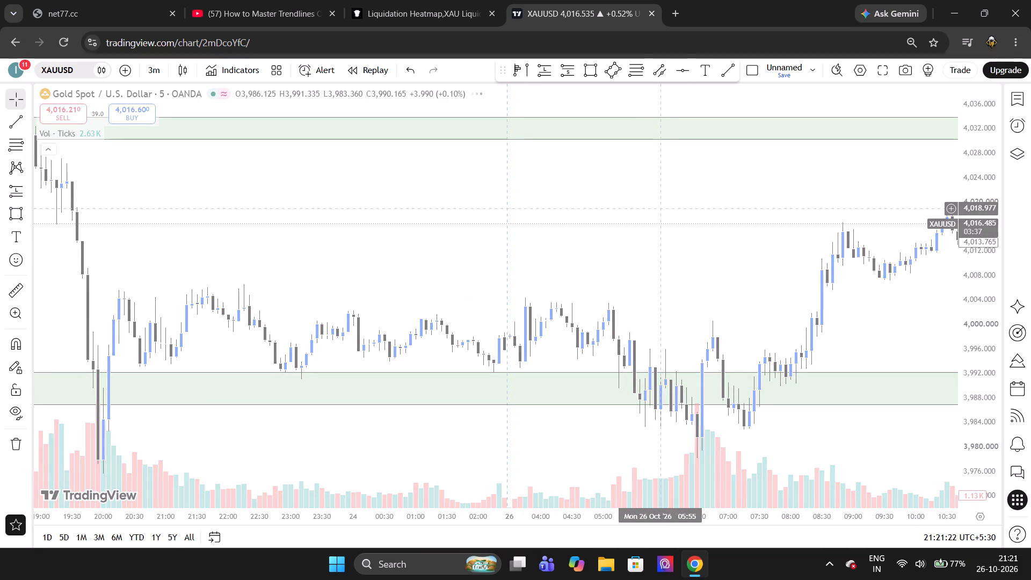
scroll(678, 254, down, 1)
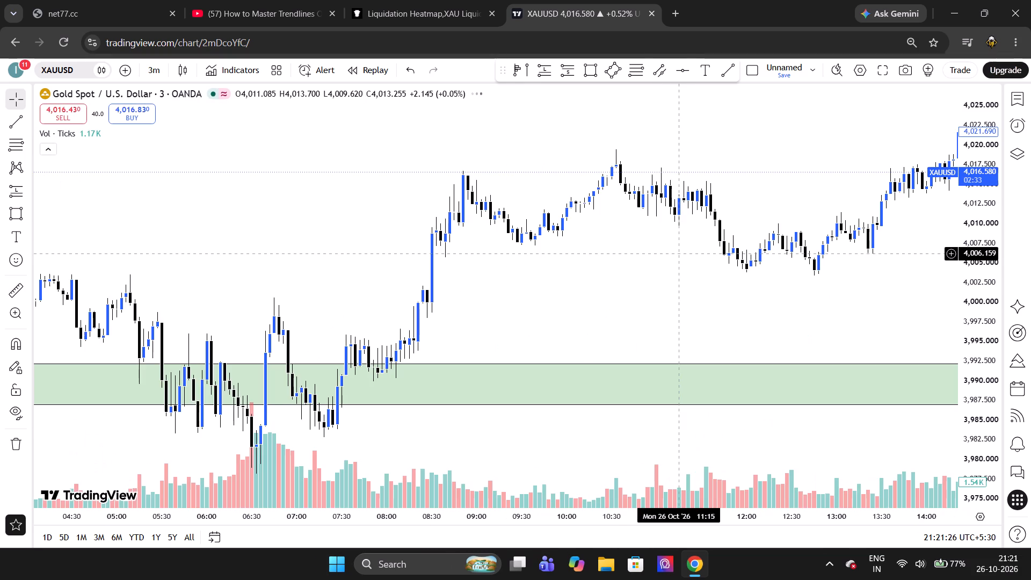
scroll(633, 276, down, 4)
scroll(633, 276, right, 1)
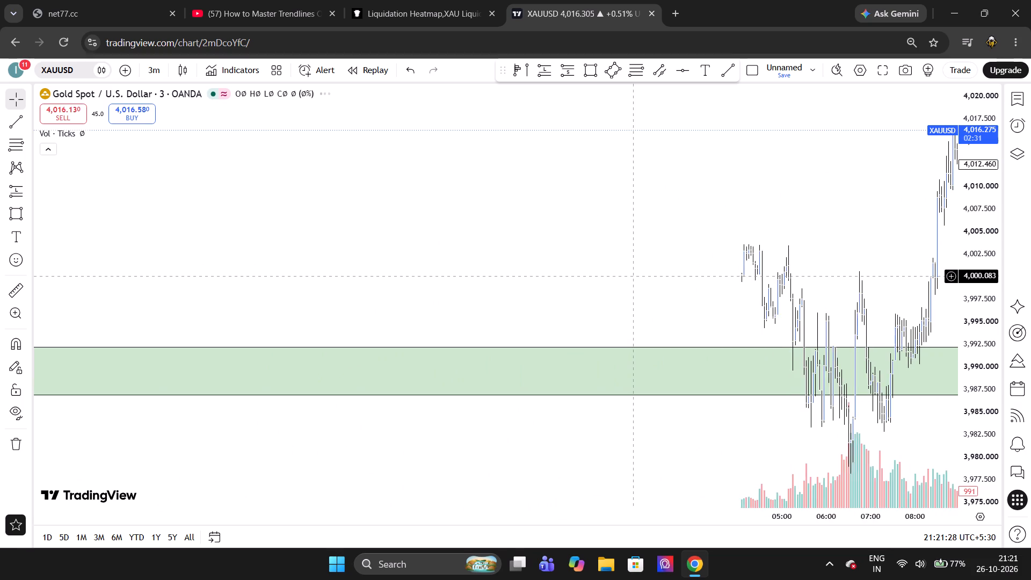
scroll(633, 276, up, 3)
scroll(633, 276, right, 1)
scroll(633, 276, up, 1)
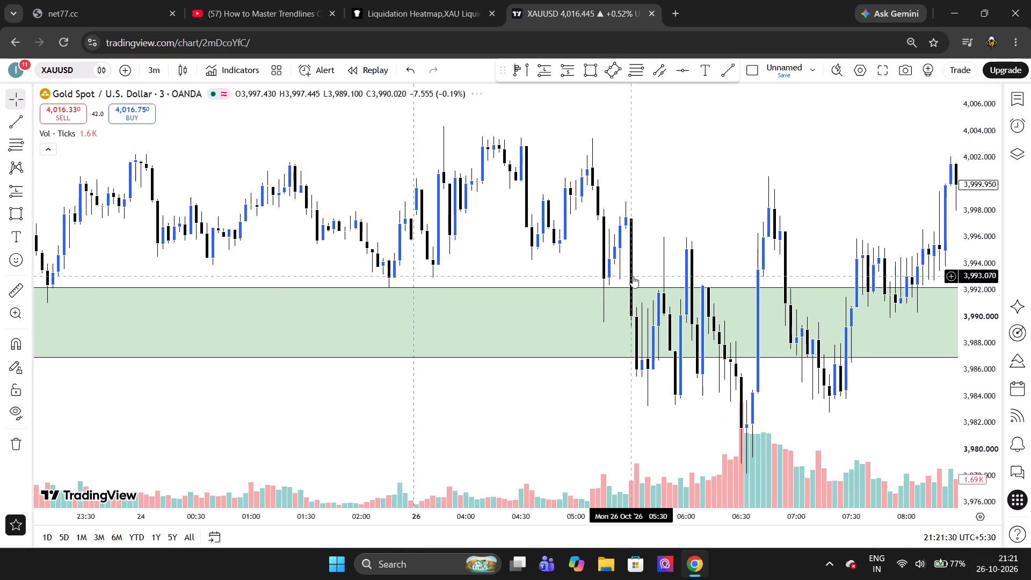
scroll(633, 276, down, 2)
scroll(633, 276, up, 2)
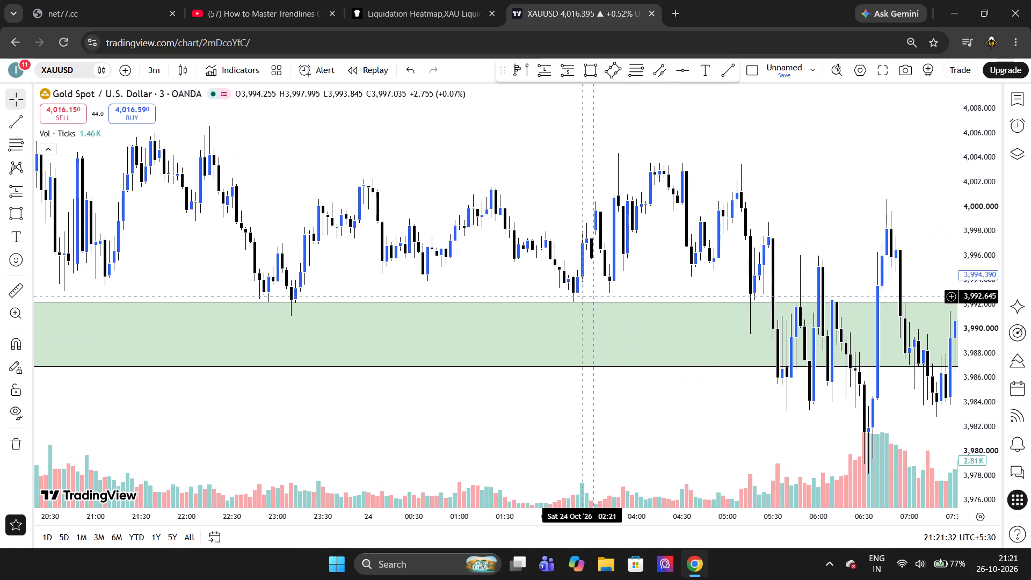
Compare the 3-minute moves around the lower zone on 26 Oct with the 23 Oct evening fall from the upper zone.
scroll(582, 297, left, 1)
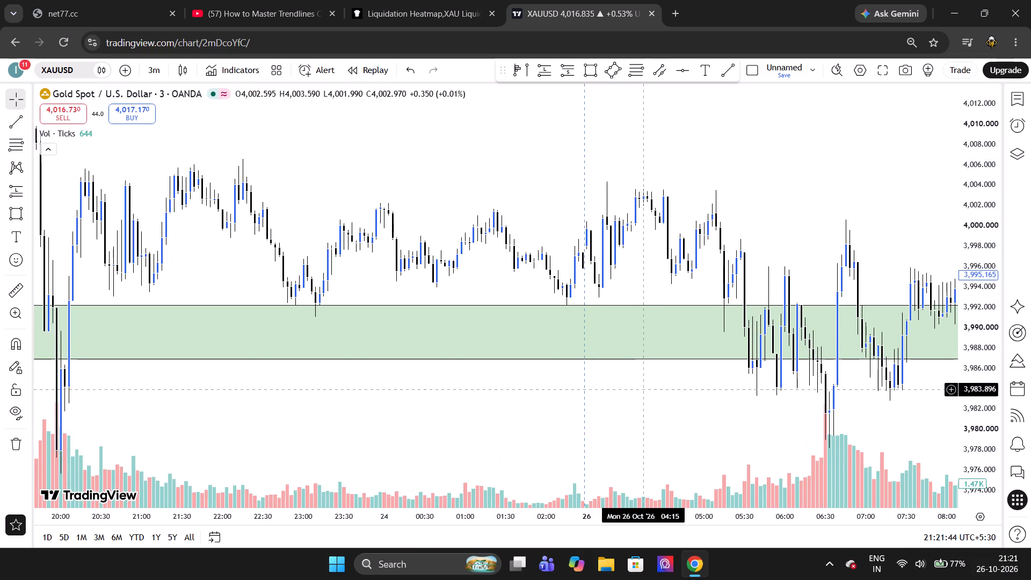
scroll(604, 380, up, 1)
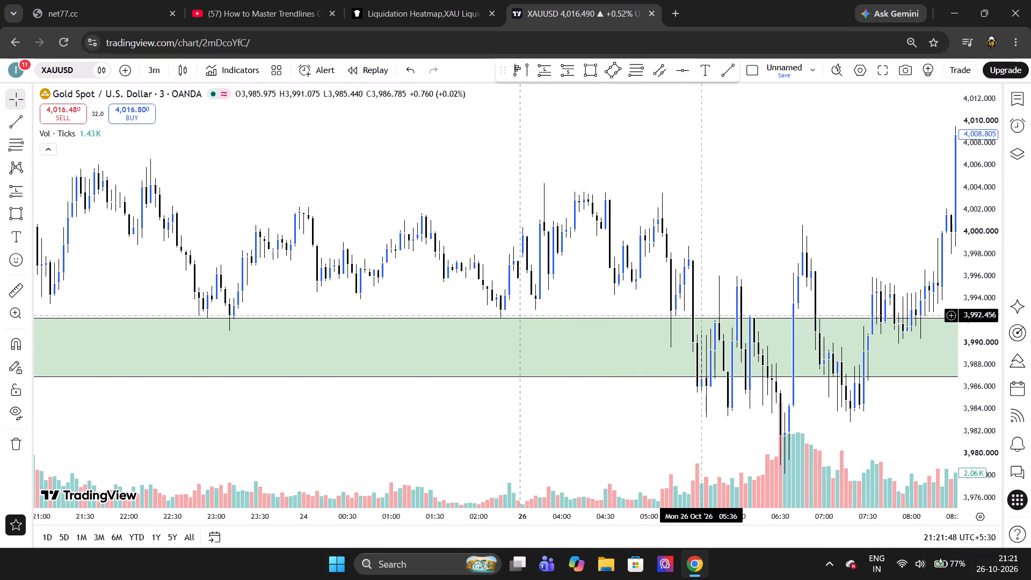
scroll(638, 325, left, 1)
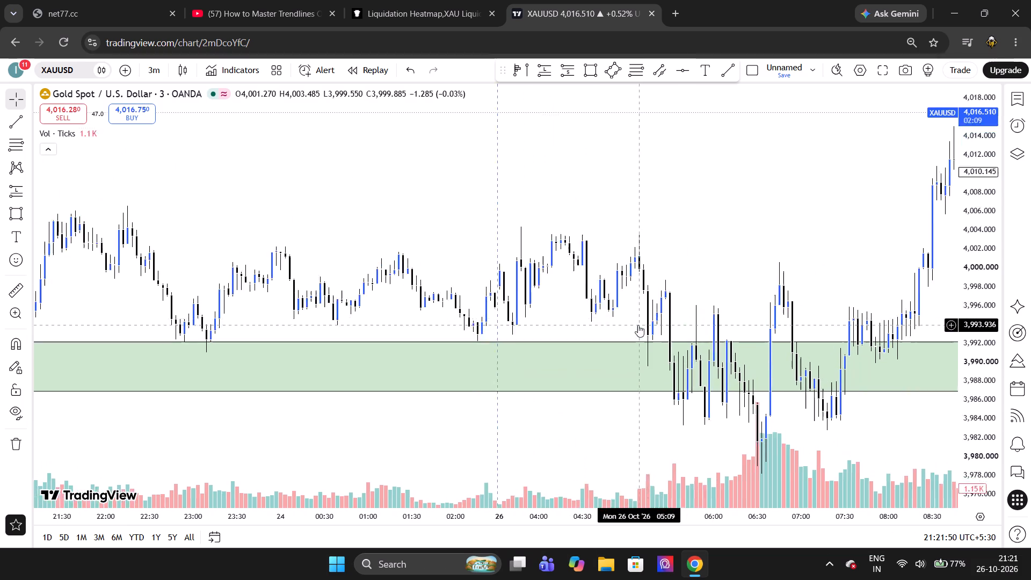
scroll(638, 325, left, 3)
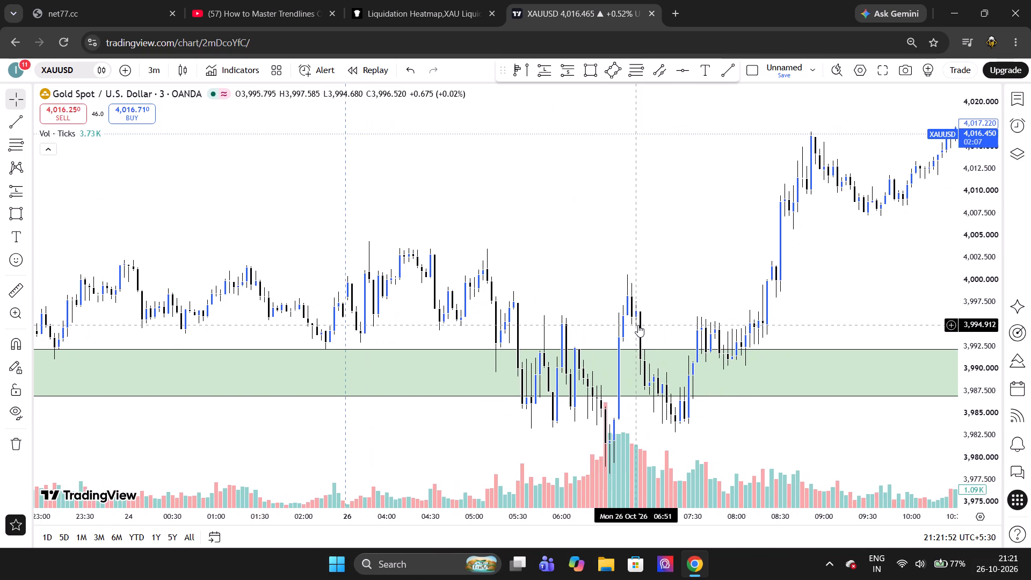
scroll(638, 325, down, 1)
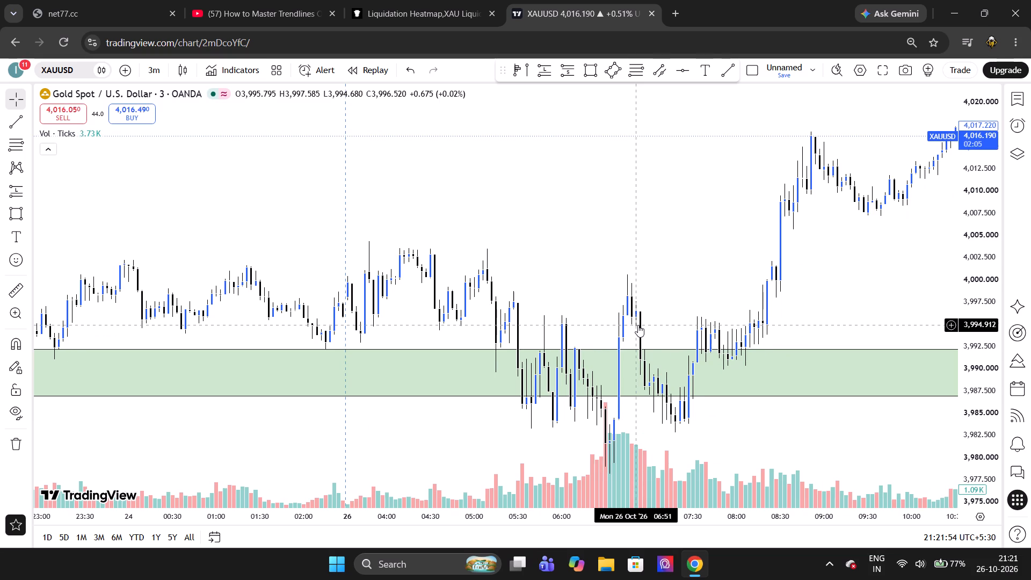
scroll(638, 325, down, 1)
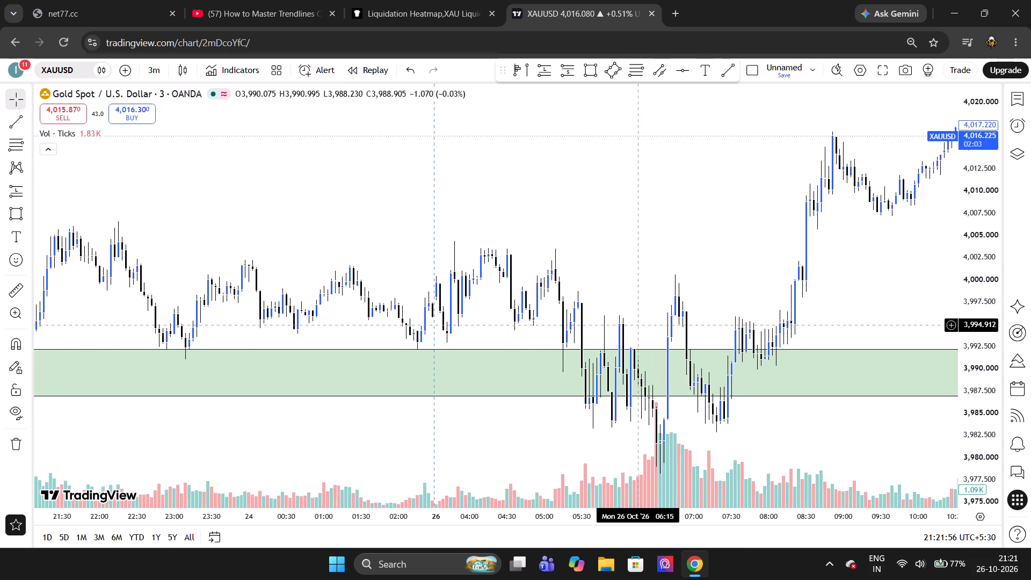
scroll(638, 325, down, 1)
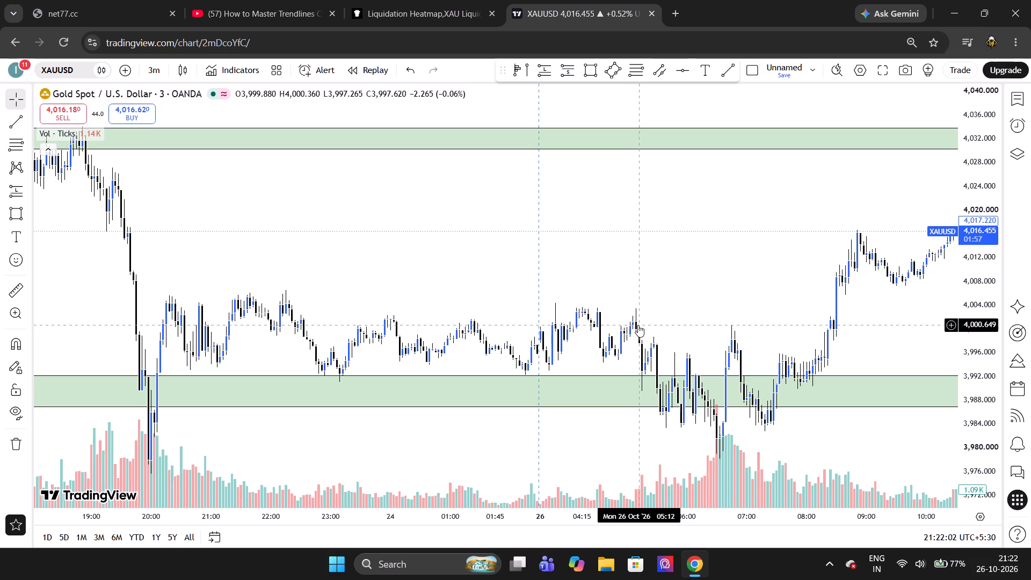
scroll(638, 325, down, 2)
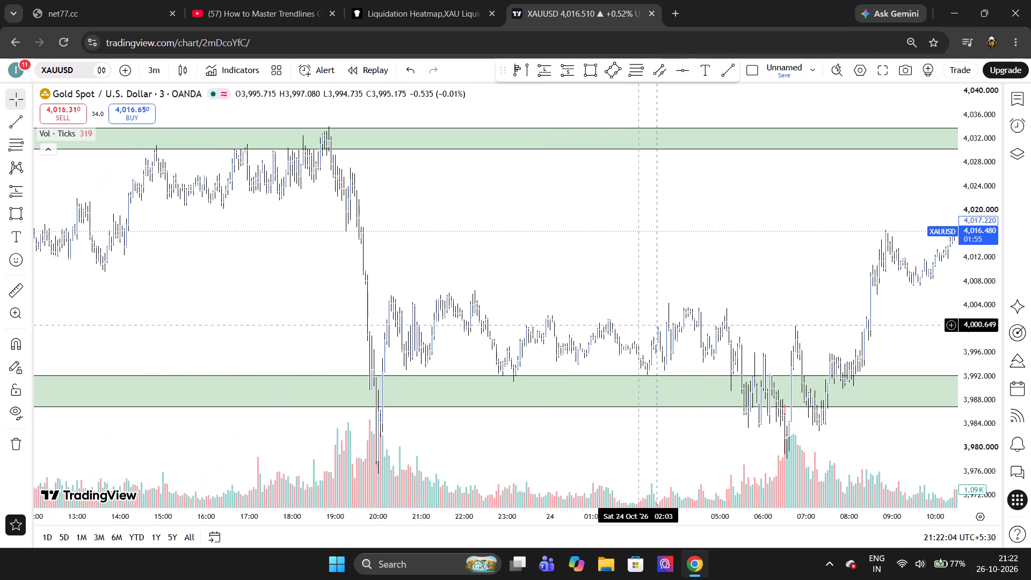
Reset the chart view and review the 3-minute candles of 26 Oct back to the morning dips through the lower zone.
right_click(515, 234)
click(563, 231)
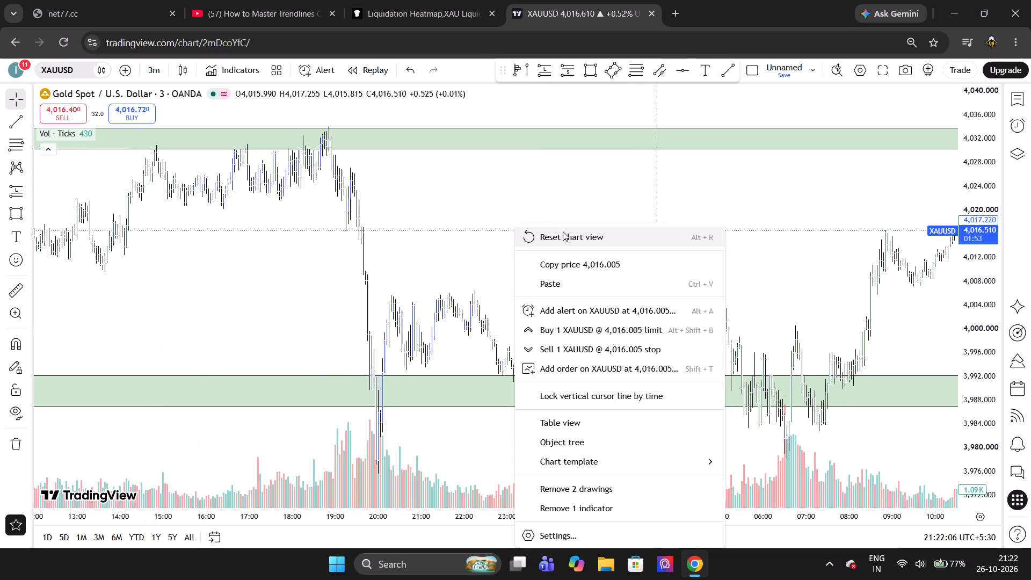
scroll(563, 231, up, 1)
scroll(563, 231, down, 1)
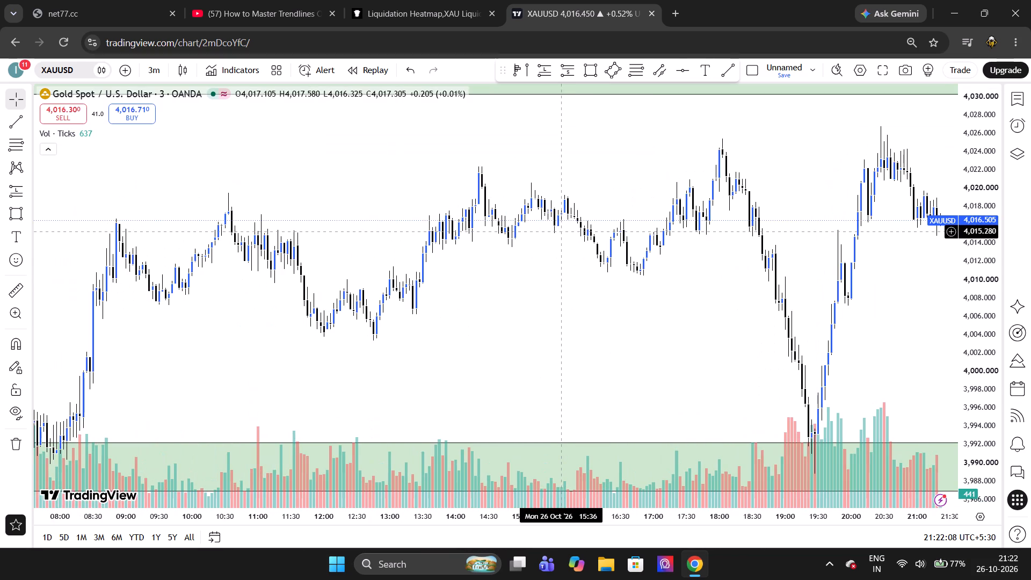
scroll(458, 273, right, 2)
scroll(458, 273, down, 1)
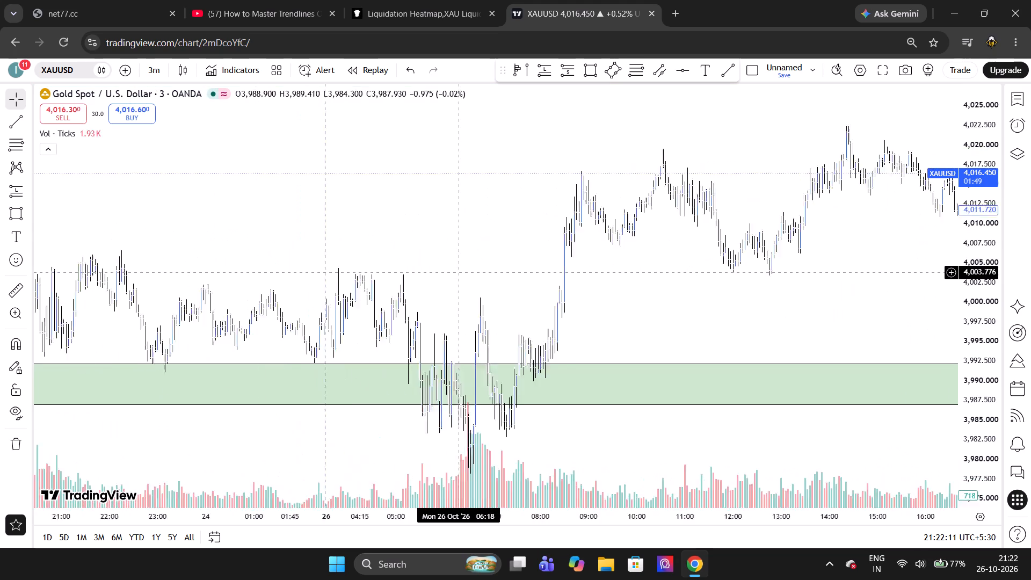
Switch the XAUUSD chart to the 30-minute interval and reset the chart view.
scroll(458, 273, down, 1)
text(30)
key(Return)
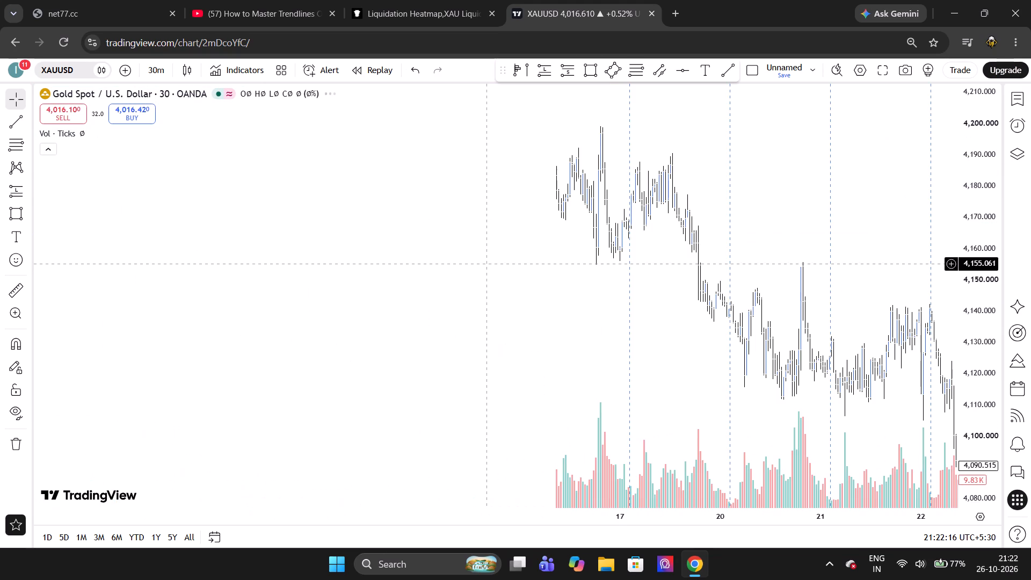
right_click(404, 273)
click(478, 233)
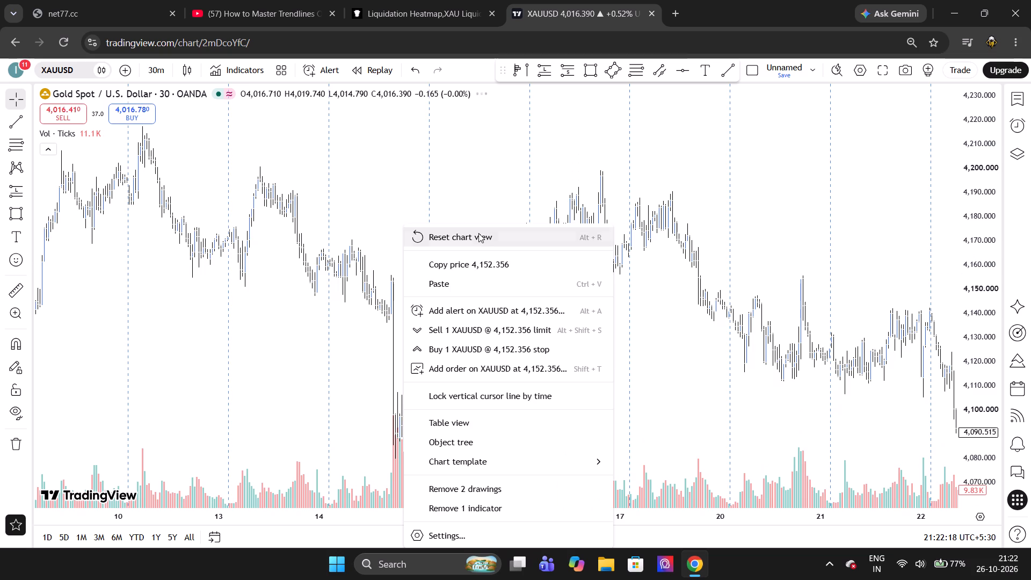
Draw a rectangle zone below the lower zone from 23 Oct 20:00 to 26 Oct 04:30, between about 3,977.9 and 3,975.7.
scroll(478, 233, up, 4)
scroll(478, 233, right, 1)
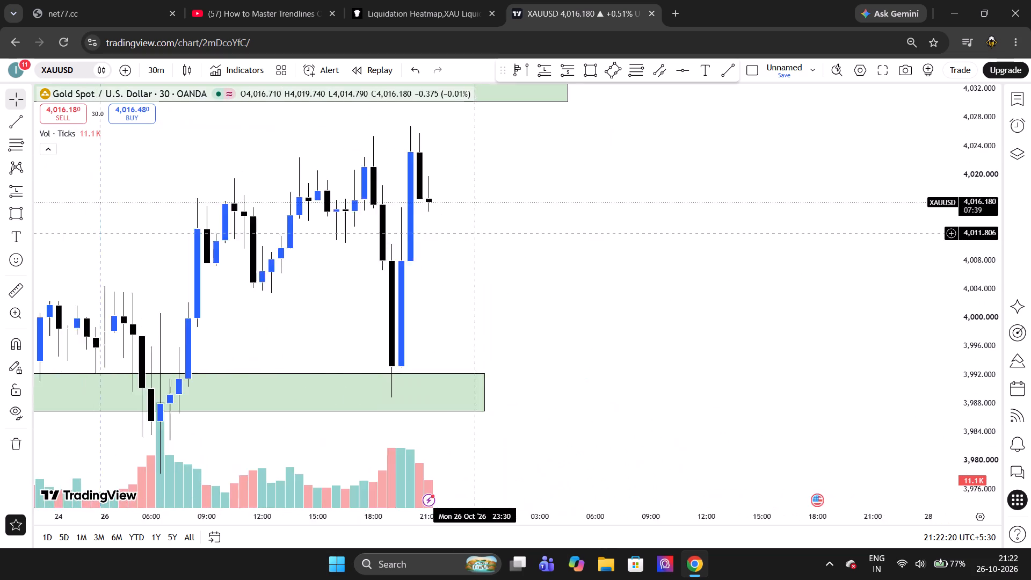
scroll(478, 233, right, 2)
scroll(478, 233, up, 2)
scroll(478, 233, down, 1)
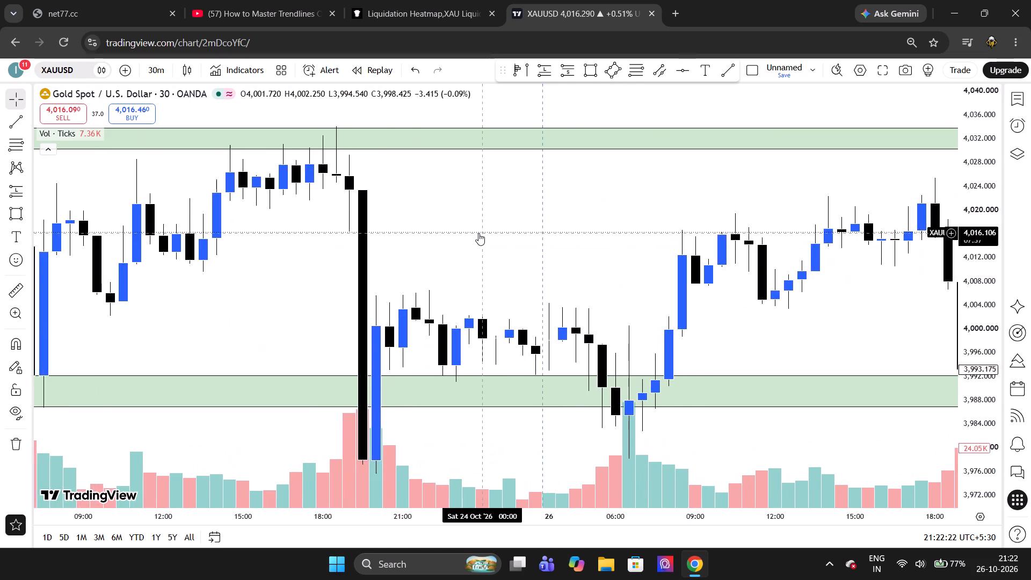
scroll(478, 233, down, 4)
scroll(478, 233, left, 1)
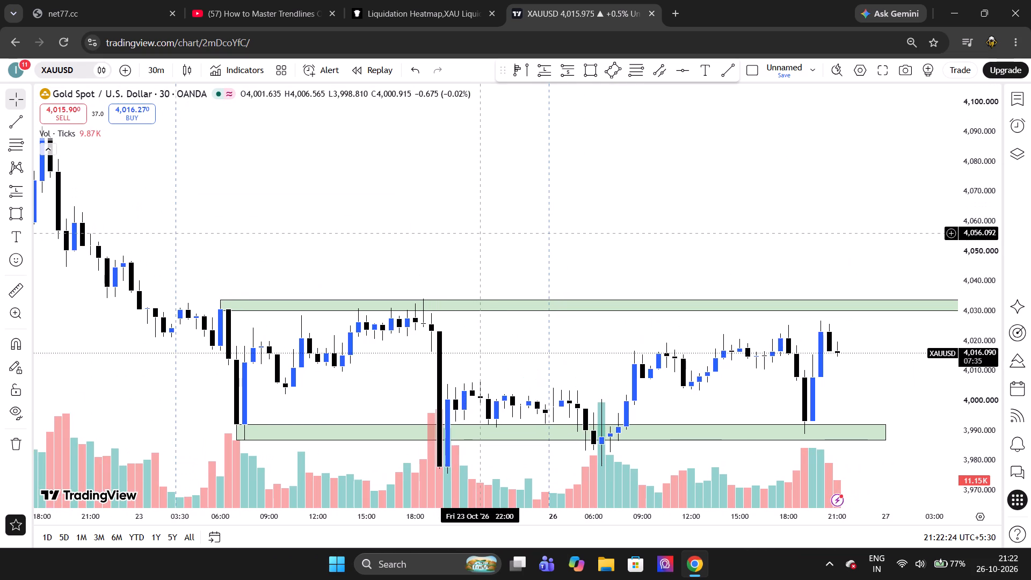
scroll(354, 249, up, 1)
click(18, 215)
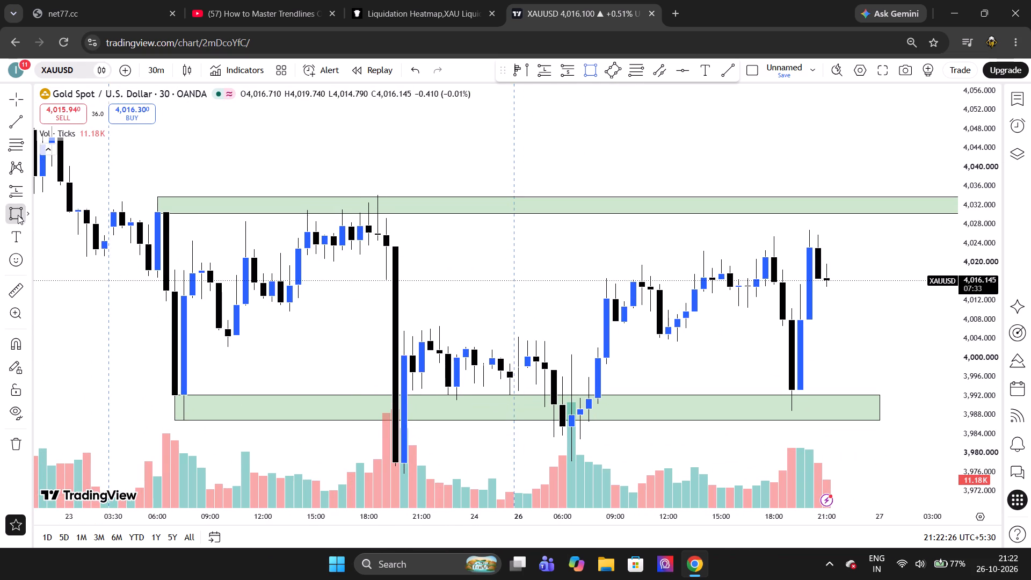
scroll(249, 316, up, 1)
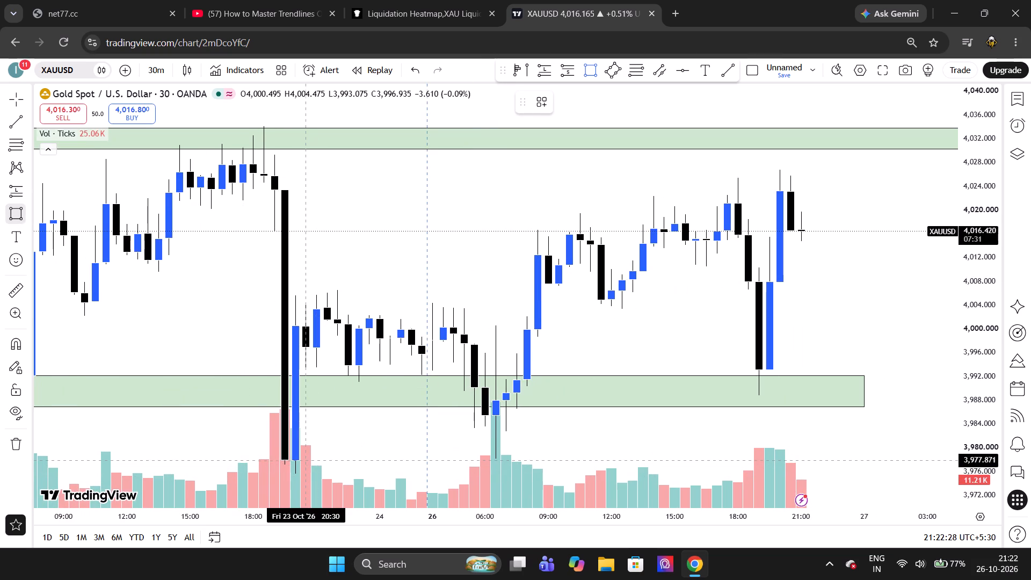
click(294, 460)
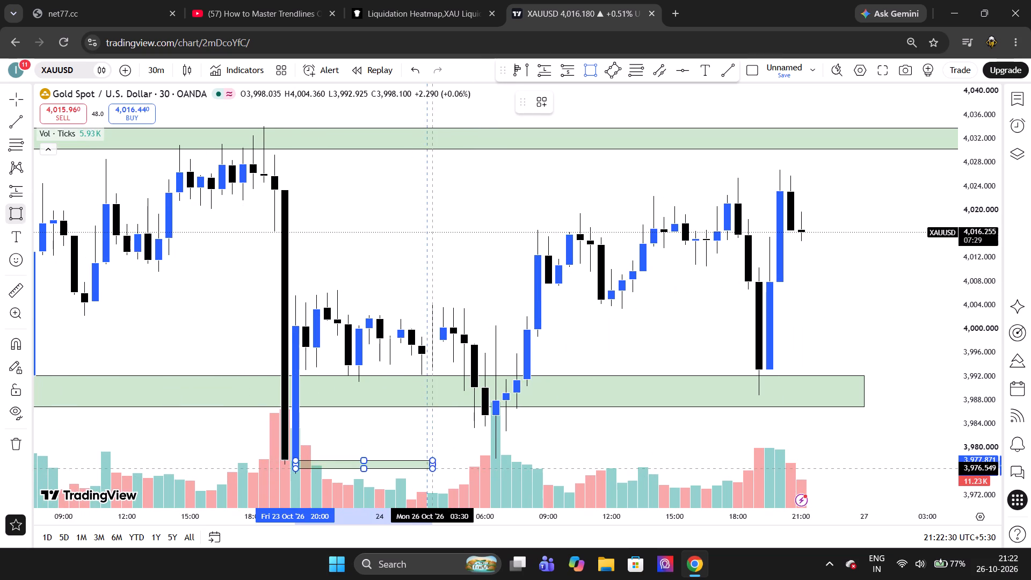
drag(459, 473, 456, 463)
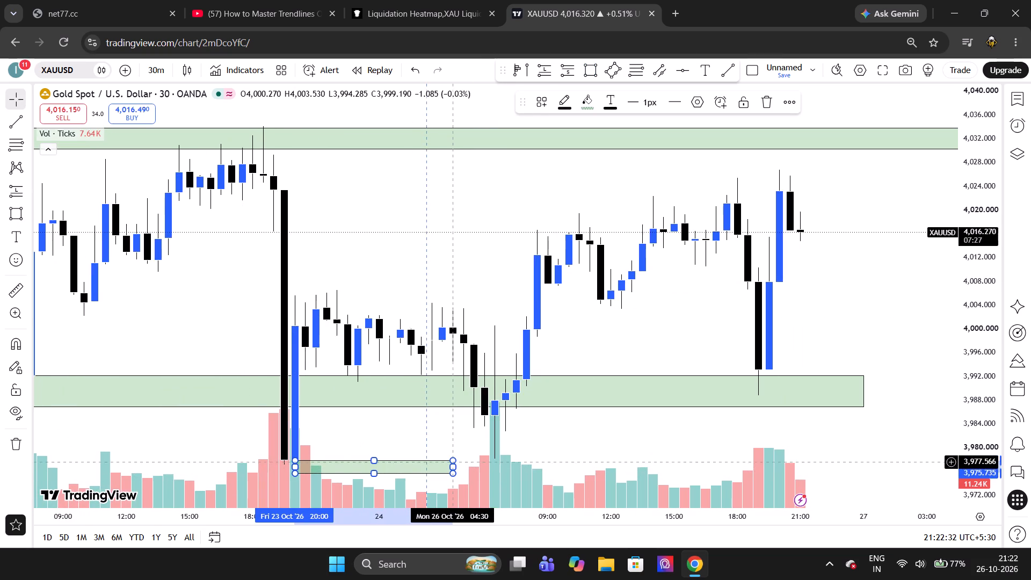
Extend the right edge of the lowest rectangle zone to 27 Oct 03:30, keeping its price range.
drag(456, 463, 453, 472)
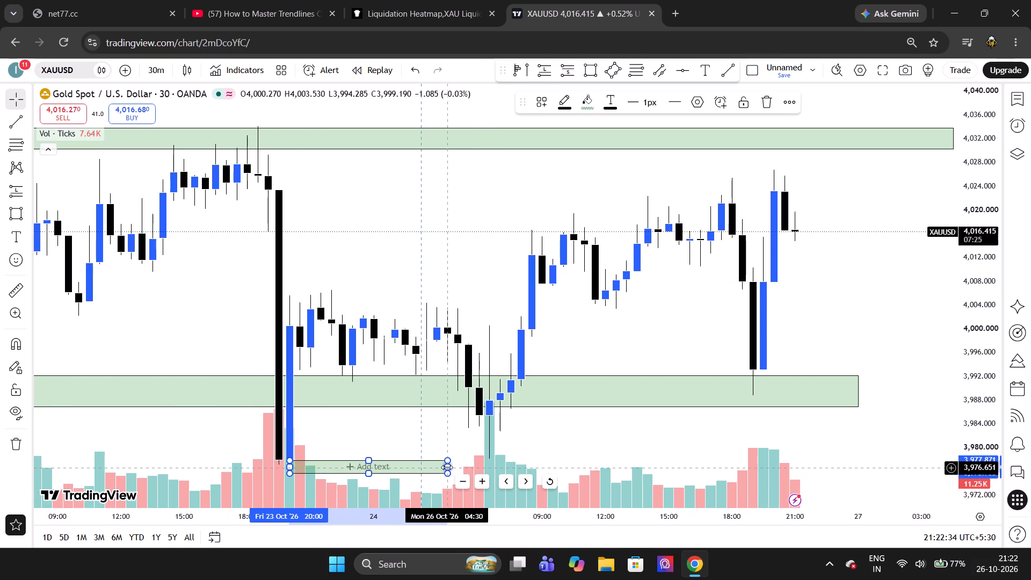
drag(446, 467, 934, 430)
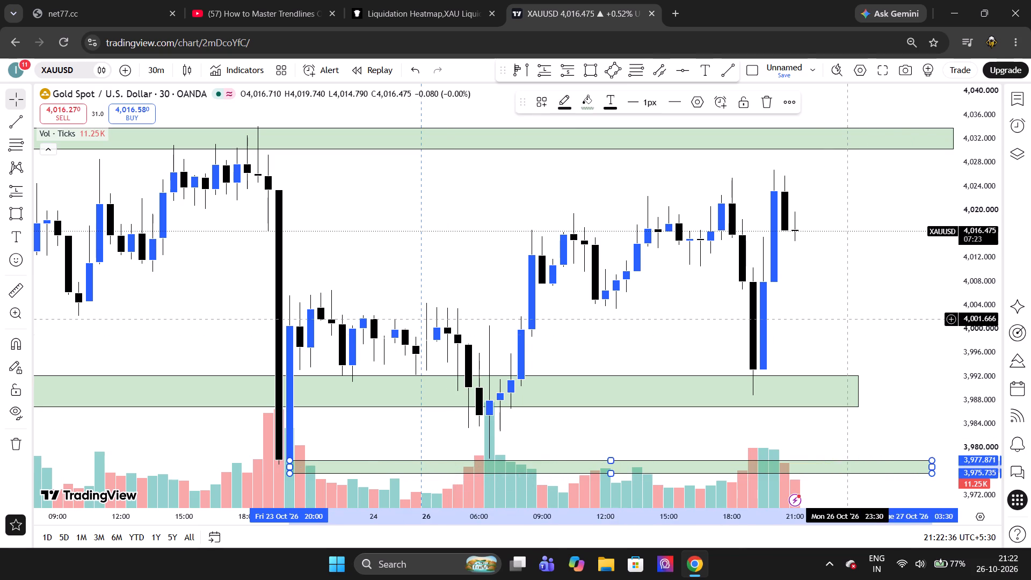
click(844, 319)
Switch the XAUUSD chart to the 3-minute interval.
scroll(844, 319, up, 1)
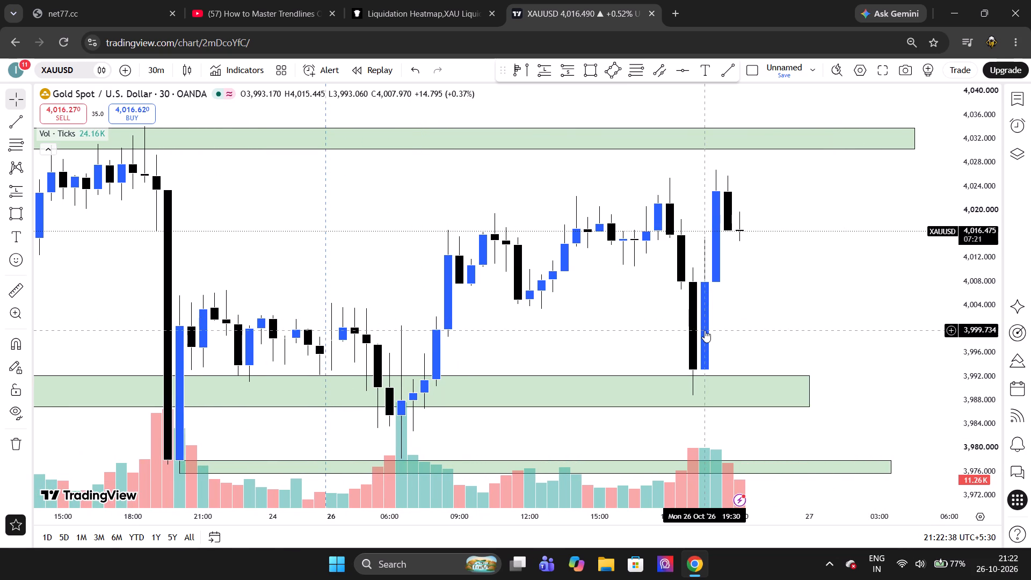
scroll(705, 330, right, 1)
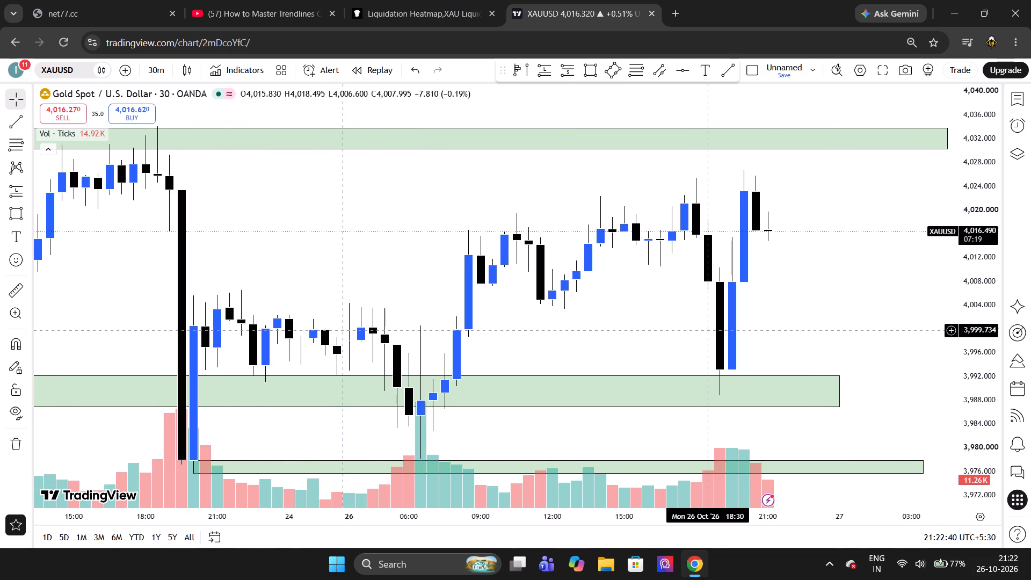
scroll(618, 298, down, 1)
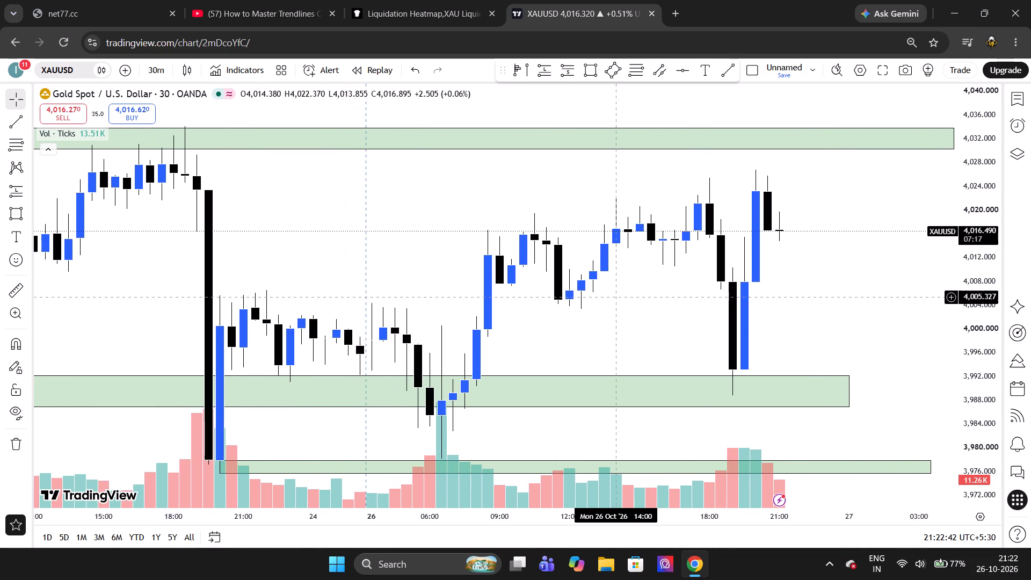
key(3)
key(Return)
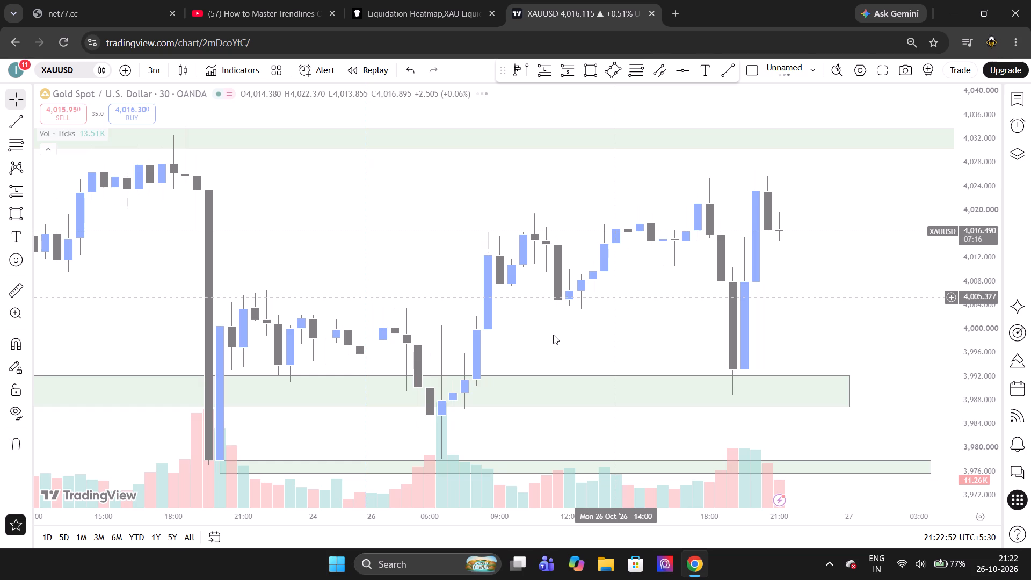
scroll(553, 335, down, 1)
click(411, 0)
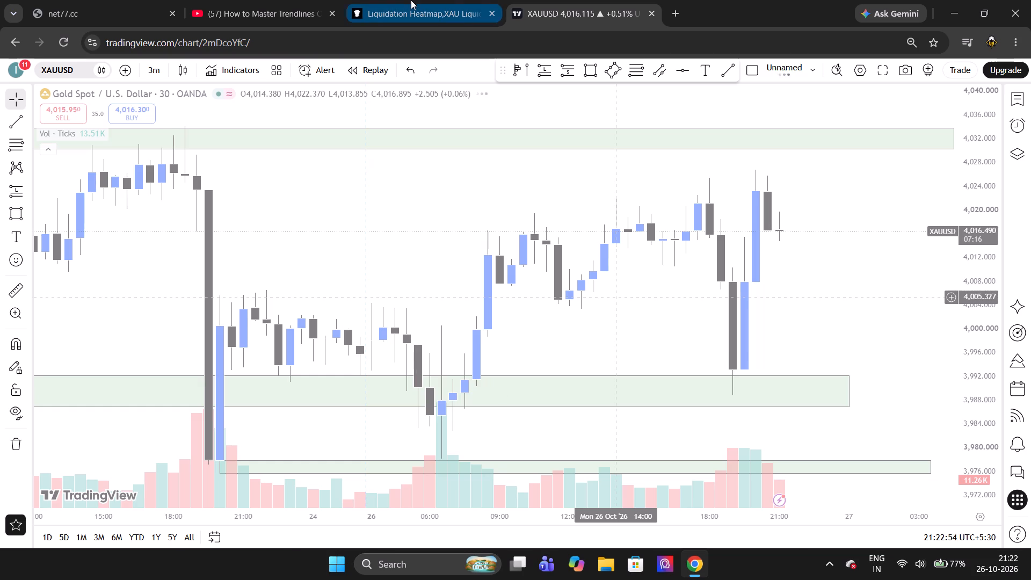
click(543, 0)
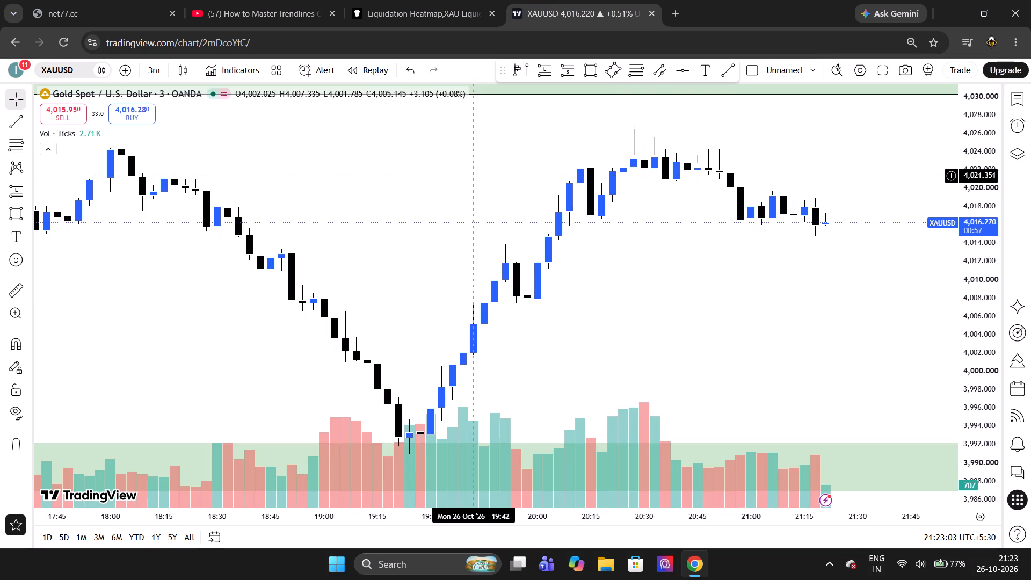
Review the 3-minute candles of 26 Oct from the evening back to the morning moves around the two lower zones.
scroll(473, 176, down, 5)
scroll(547, 220, down, 3)
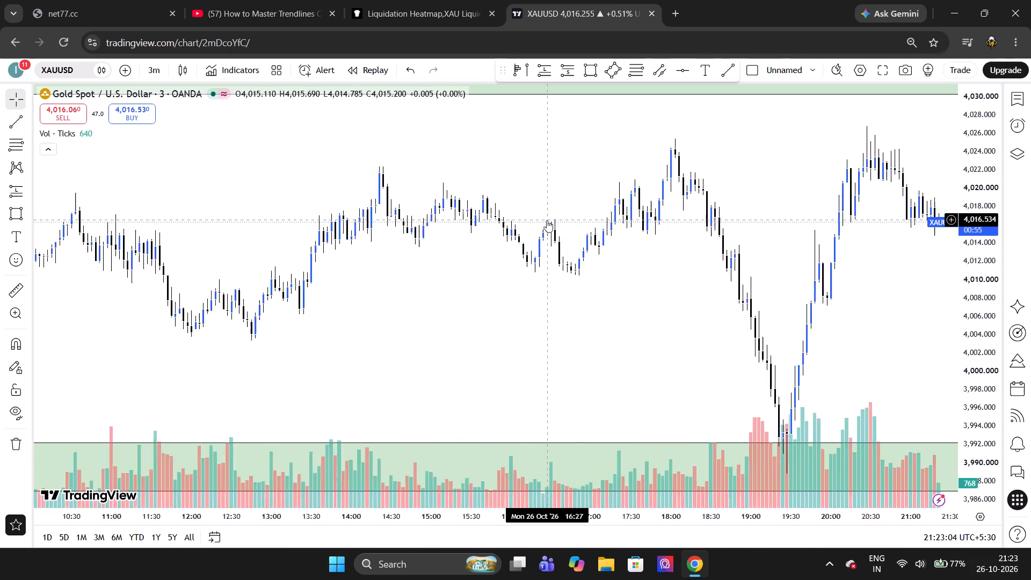
scroll(547, 220, down, 3)
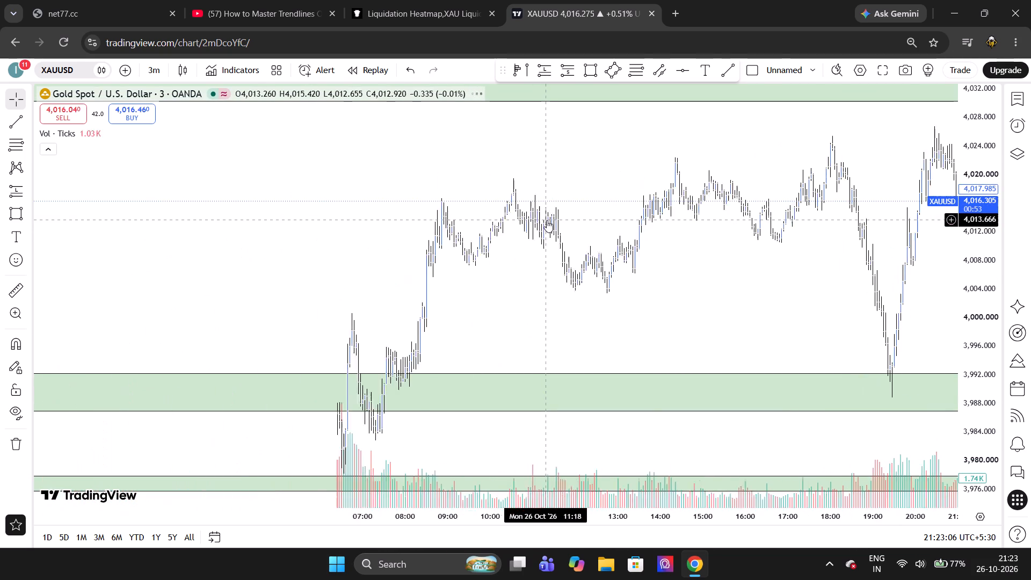
scroll(547, 220, down, 1)
scroll(547, 220, up, 4)
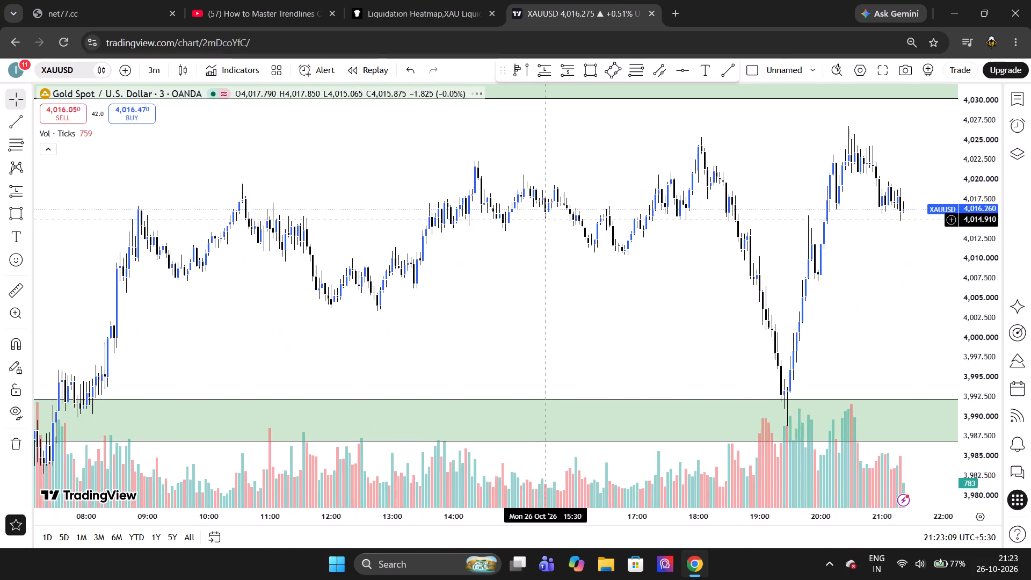
scroll(547, 220, right, 6)
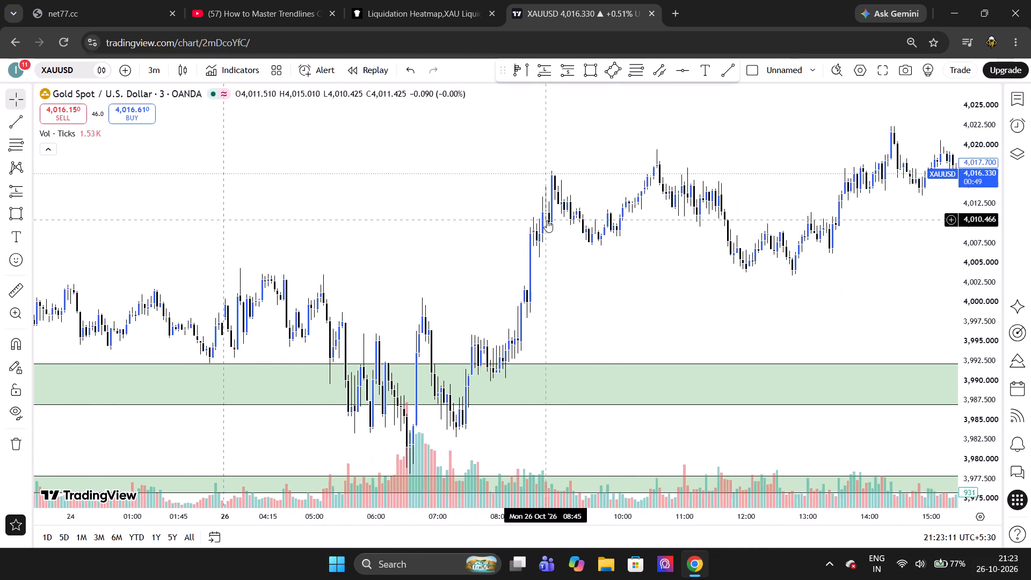
Examine the 3-minute candles around the two lower zones from the 23 Oct evening fall through the 26 Oct morning dips.
scroll(547, 220, right, 3)
scroll(547, 220, down, 2)
scroll(547, 220, up, 2)
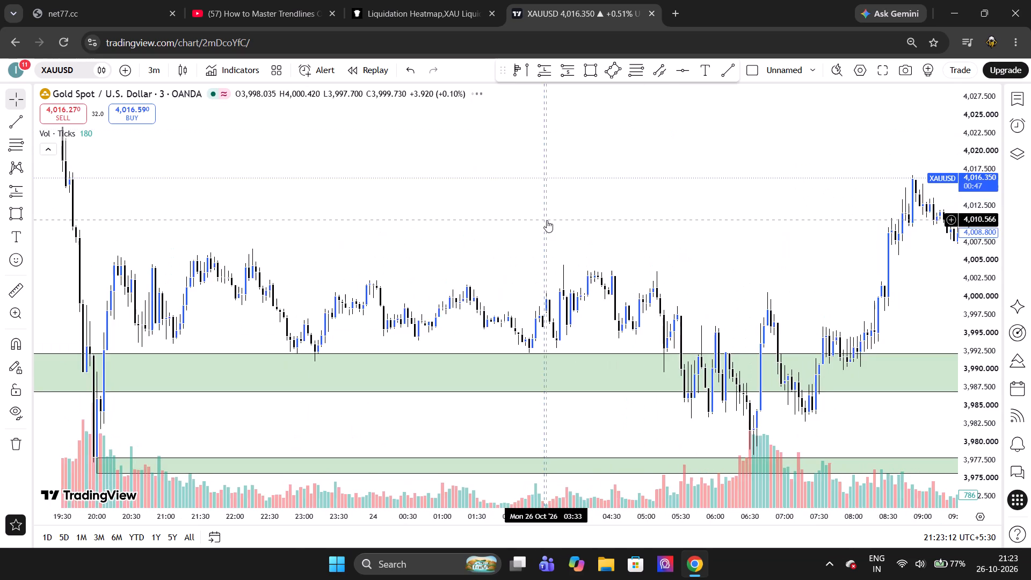
scroll(547, 220, up, 2)
scroll(547, 220, right, 1)
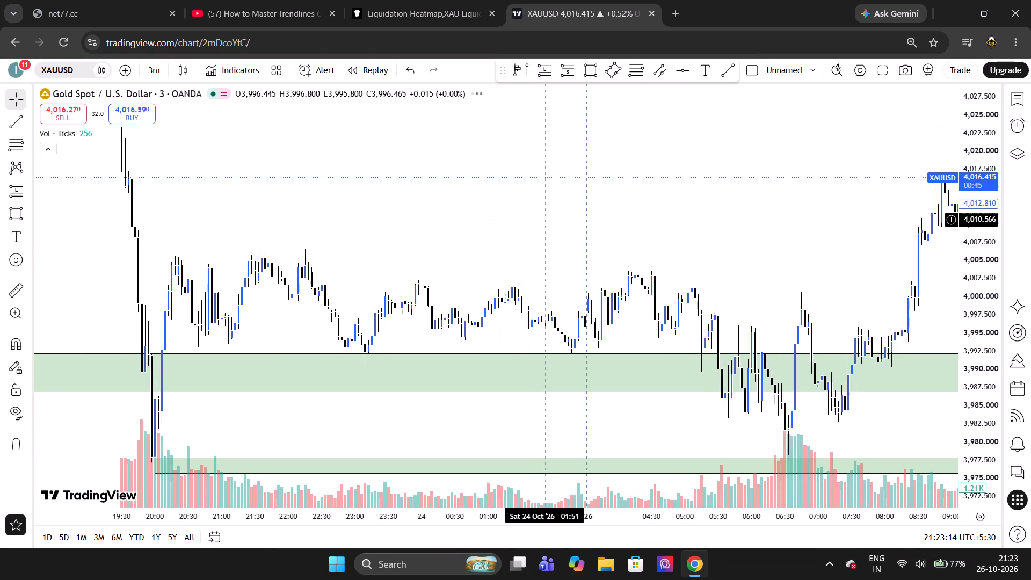
scroll(547, 220, right, 1)
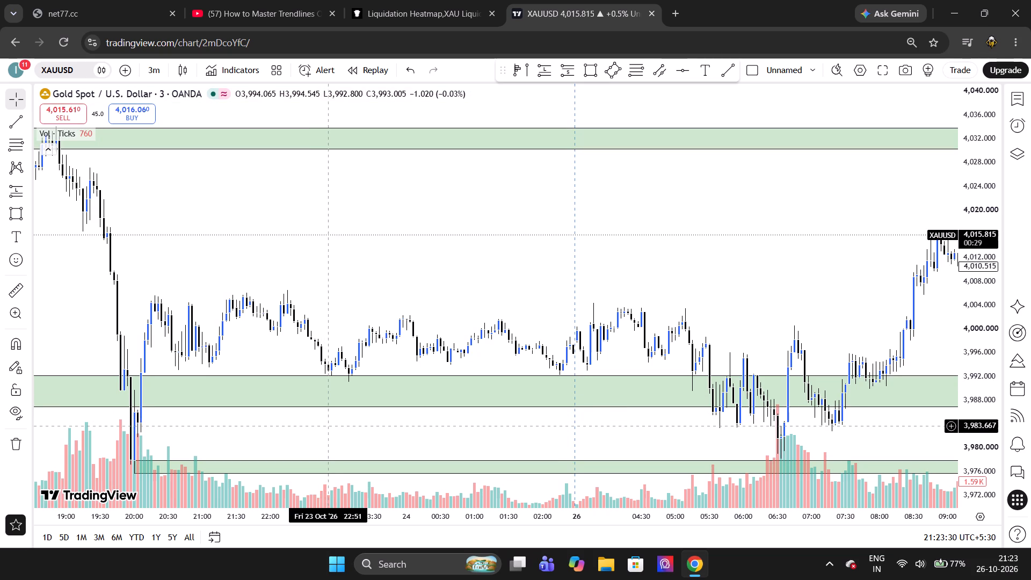
scroll(330, 425, up, 1)
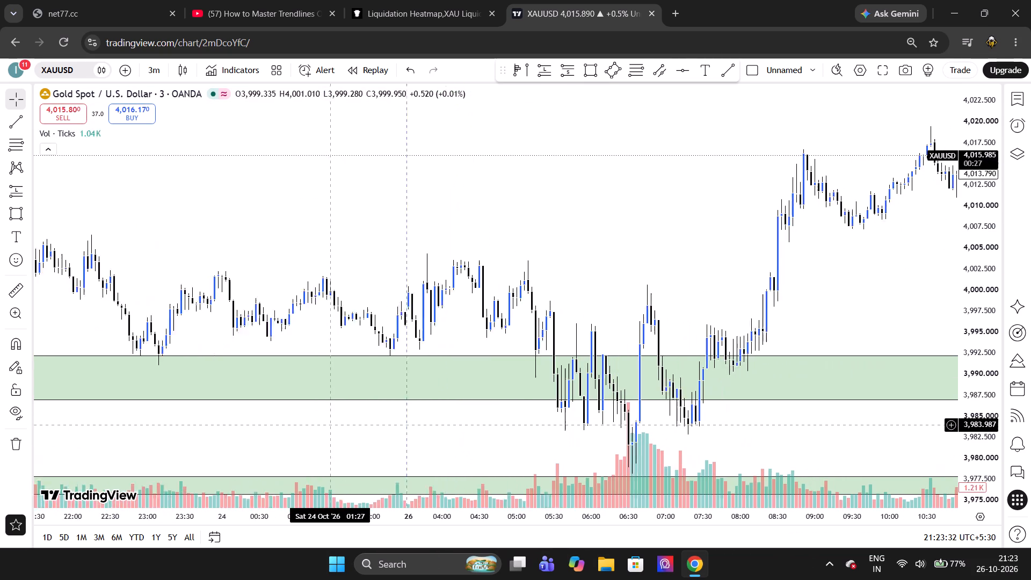
scroll(330, 425, up, 3)
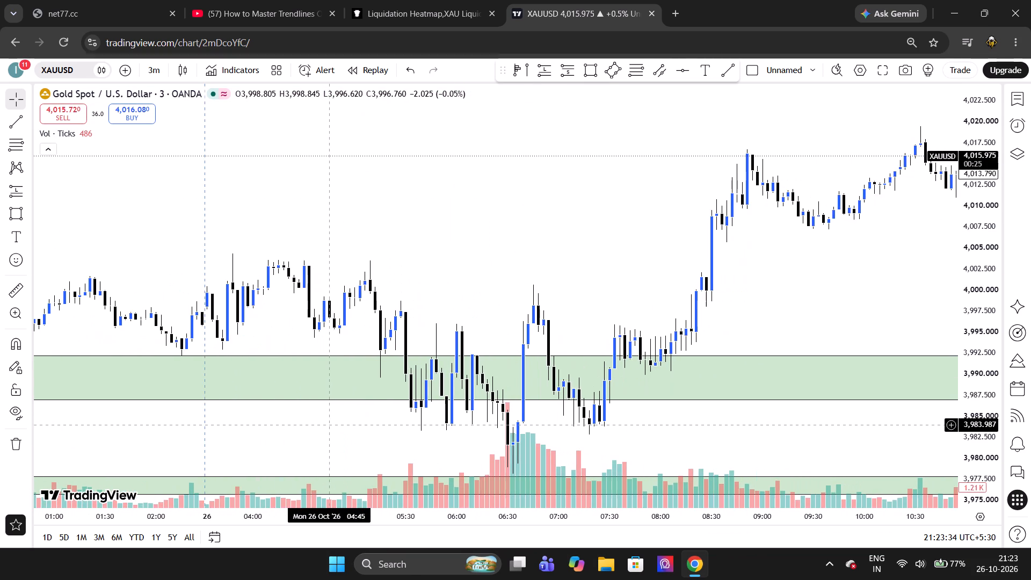
scroll(330, 425, up, 1)
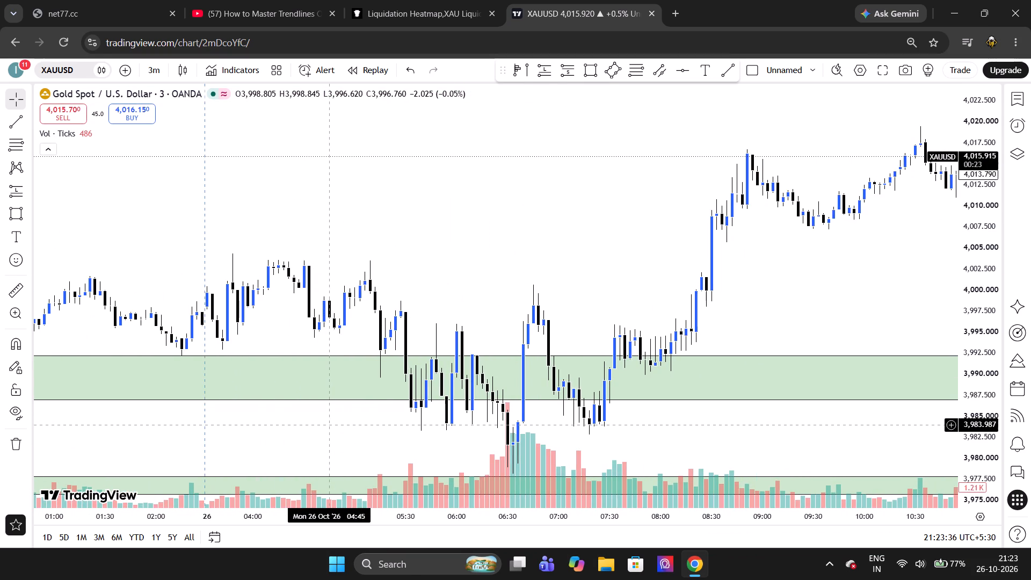
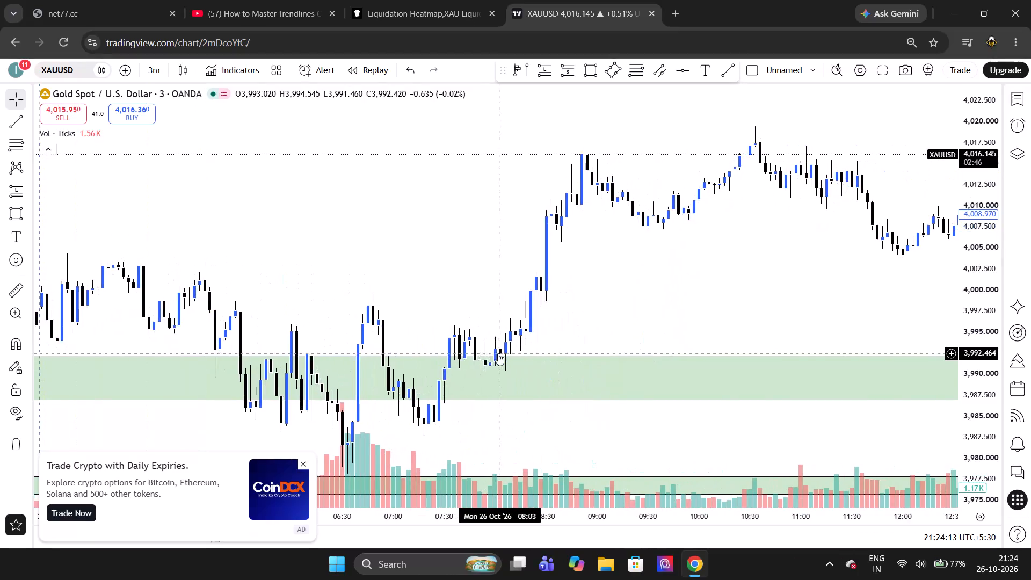
Review the 3-minute candles from the 26 Oct morning moves around the two lower zones forward to the latest evening candles.
scroll(498, 353, down, 3)
scroll(498, 353, left, 2)
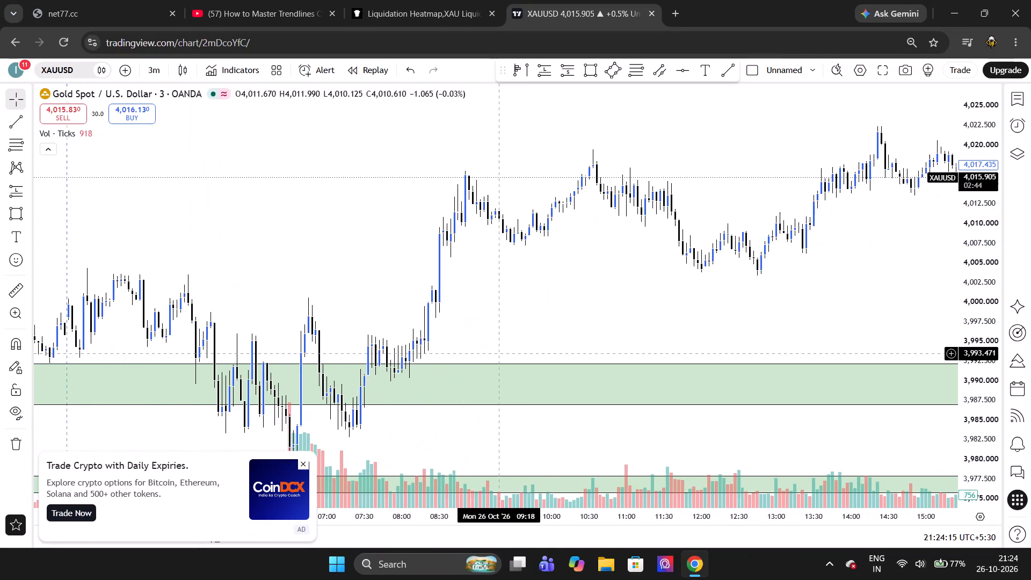
scroll(498, 353, left, 1)
scroll(498, 353, down, 2)
scroll(498, 353, left, 5)
scroll(498, 353, up, 1)
scroll(498, 353, right, 1)
scroll(498, 353, up, 1)
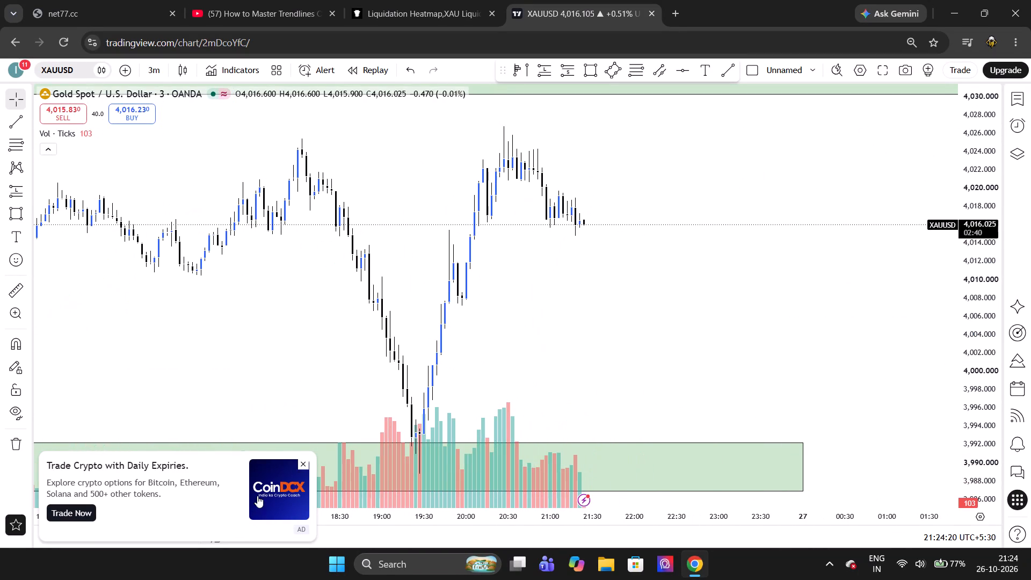
Dismiss the crypto trading advertisement that covers part of the chart.
click(303, 460)
Switch the XAUUSD chart to the 5-minute interval.
click(326, 387)
key(5)
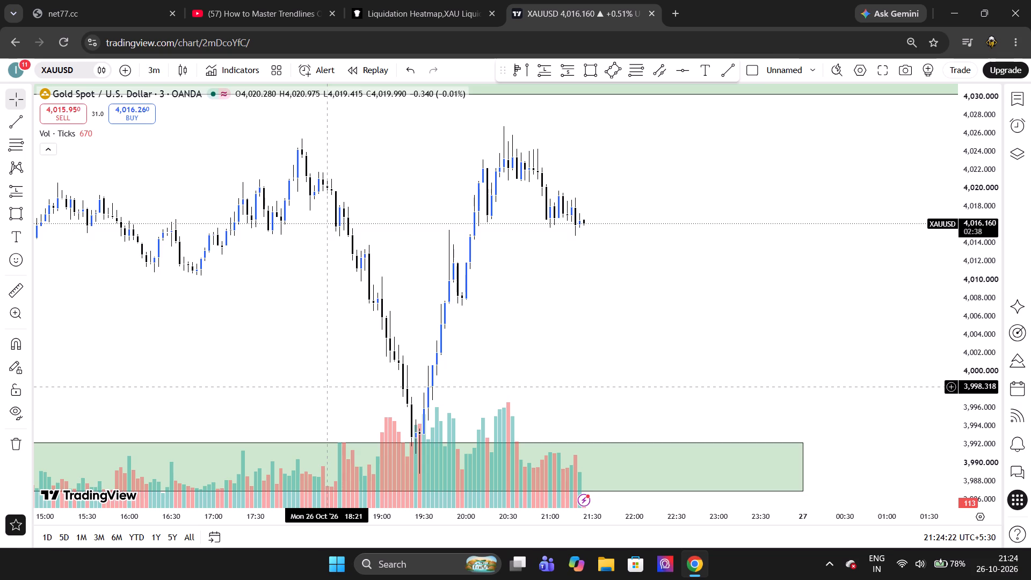
key(Return)
Examine the 5-minute candles of 26 Oct around the lower zones, from the morning dips to the evening fall and rebound.
scroll(400, 403, up, 2)
scroll(400, 403, down, 1)
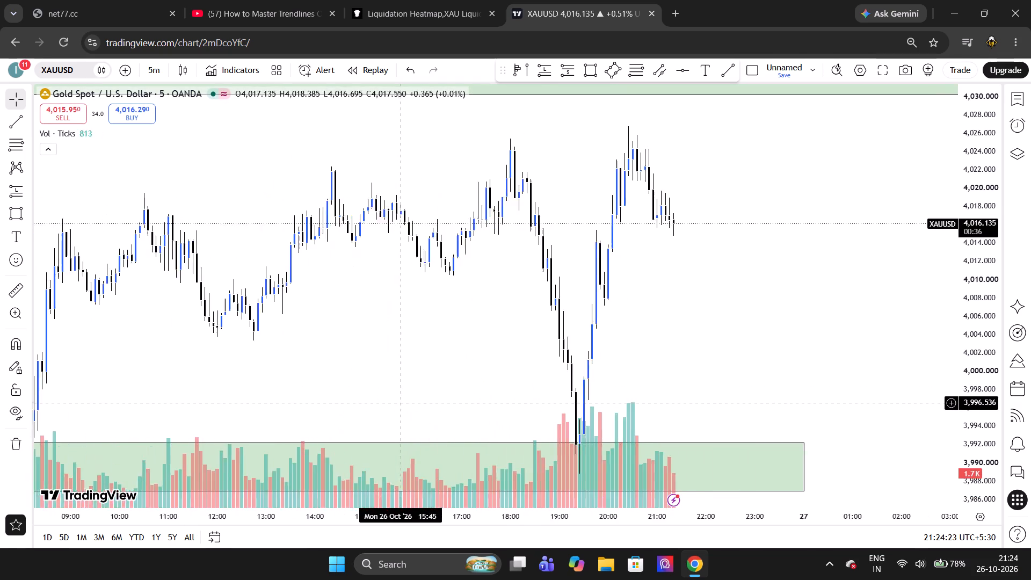
scroll(400, 403, down, 1)
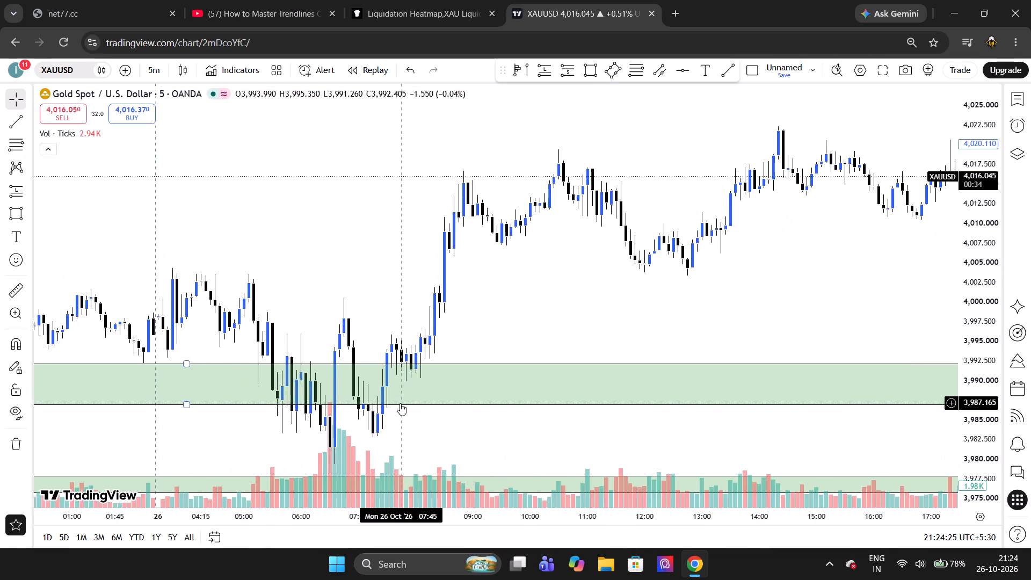
scroll(400, 403, down, 1)
scroll(581, 352, right, 1)
scroll(581, 352, up, 1)
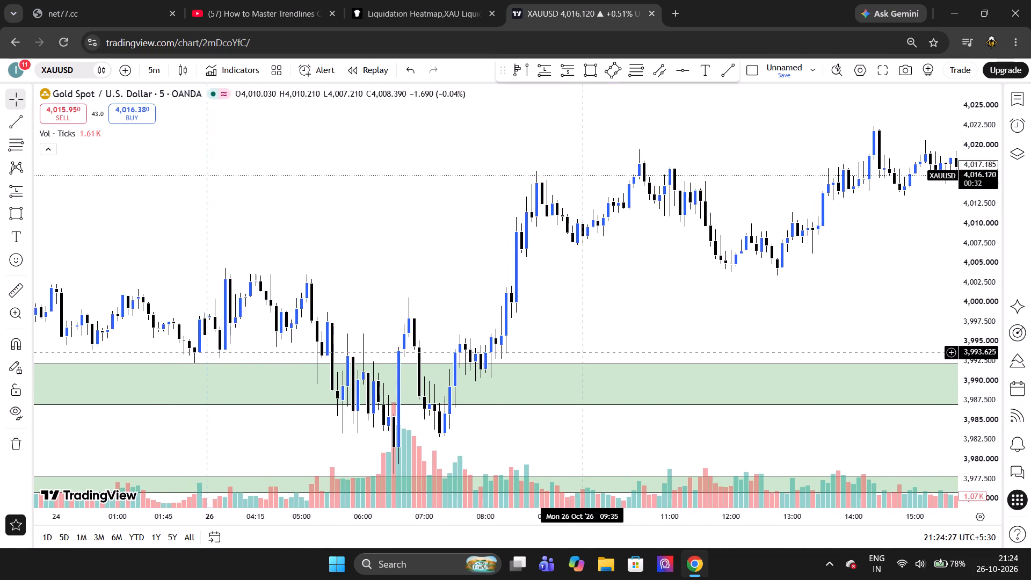
scroll(581, 352, up, 2)
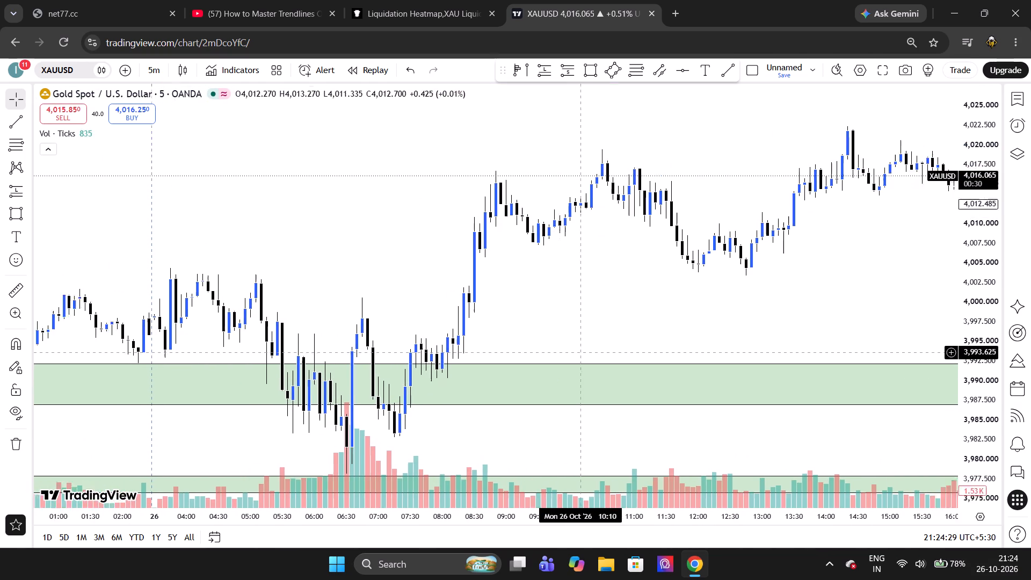
scroll(581, 352, left, 1)
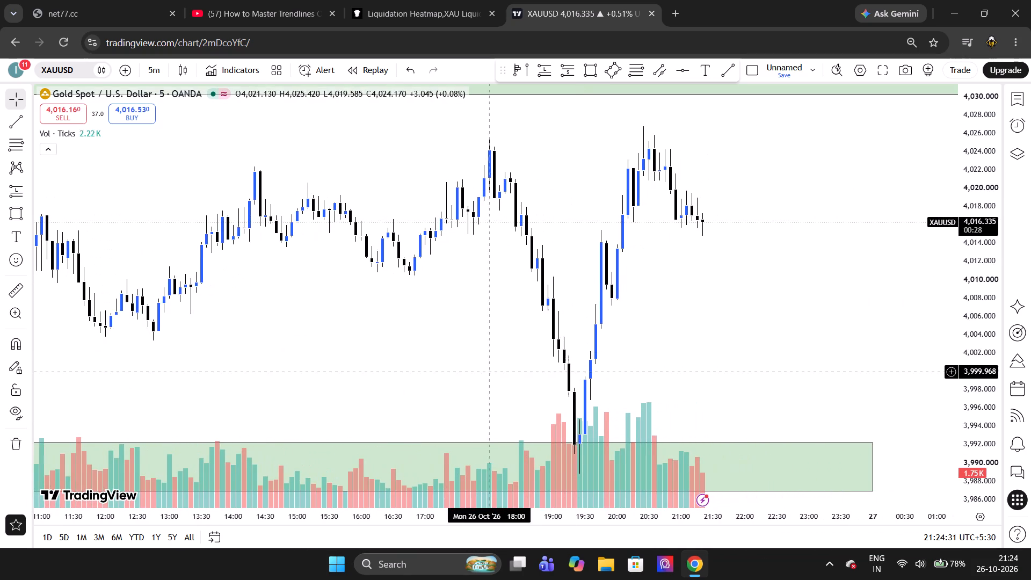
scroll(485, 372, left, 1)
Measure the price range across the upper of the two lower zones, near the 26 Oct evening low, and clear the measurement.
click(24, 287)
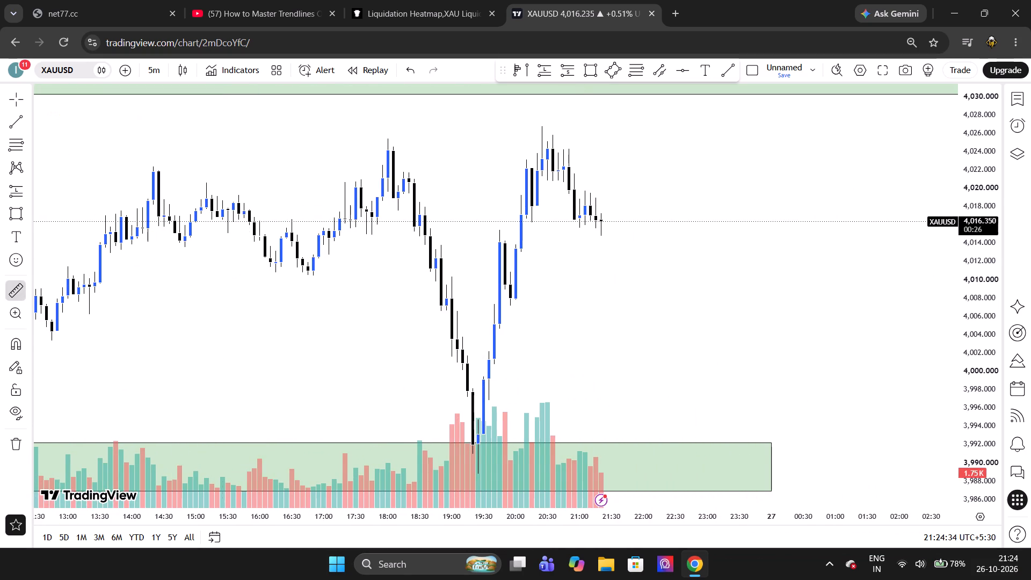
drag(519, 434, 532, 483)
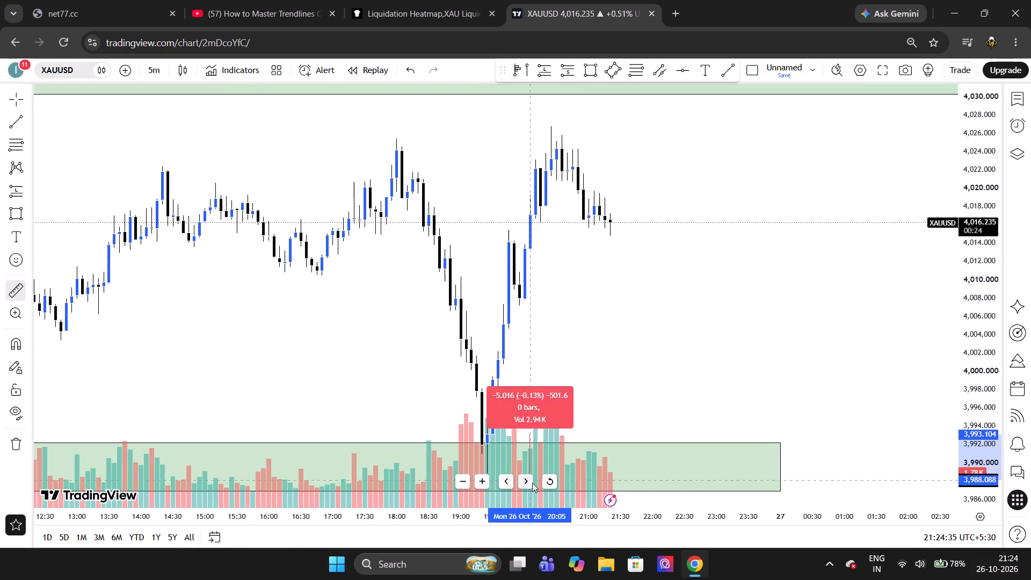
drag(532, 483, 557, 402)
double_click(557, 402)
Examine the whole 26 Oct session on 5-minute candles in relation to the upper zone and the two lower zones.
scroll(557, 402, down, 3)
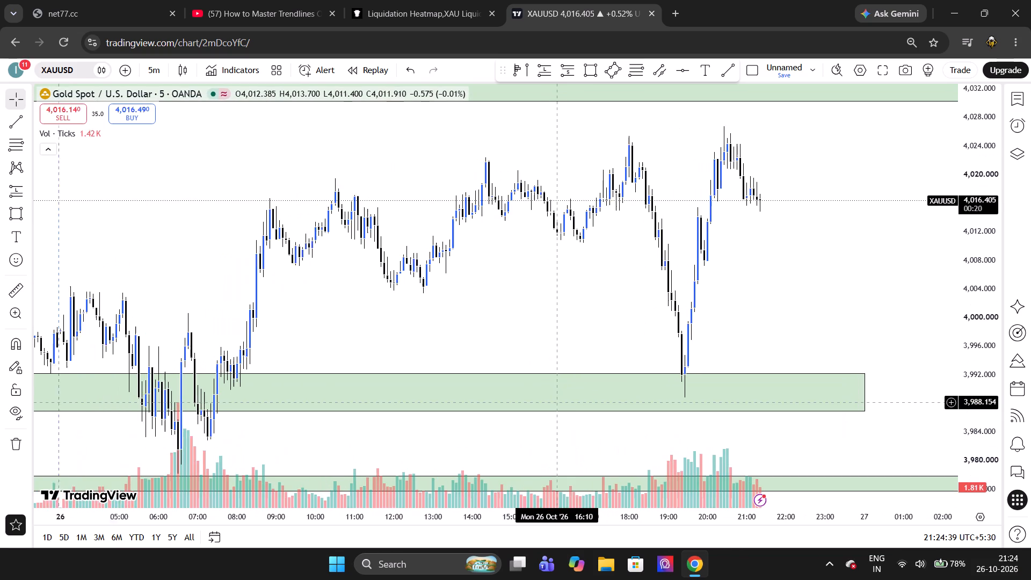
scroll(557, 402, down, 1)
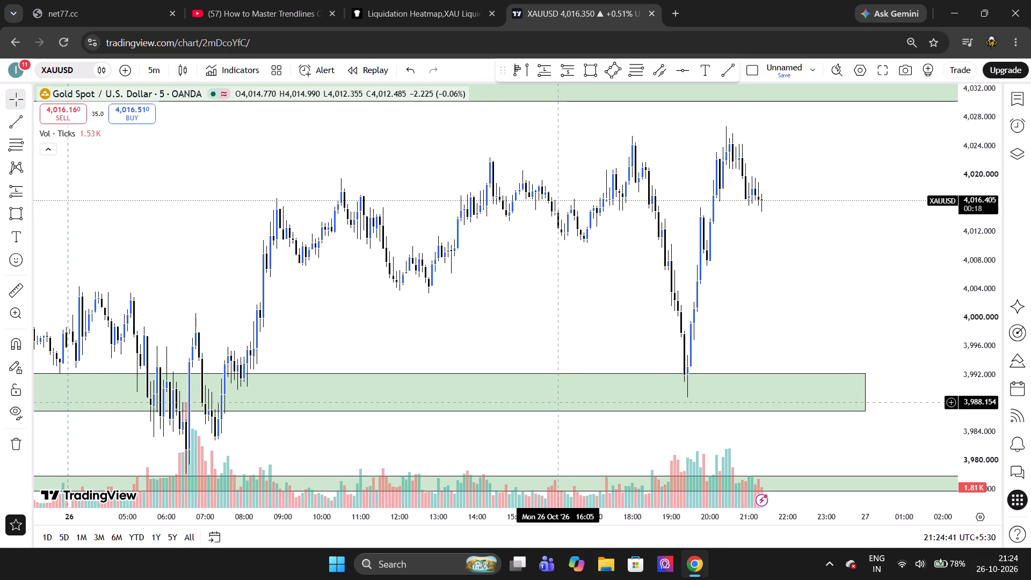
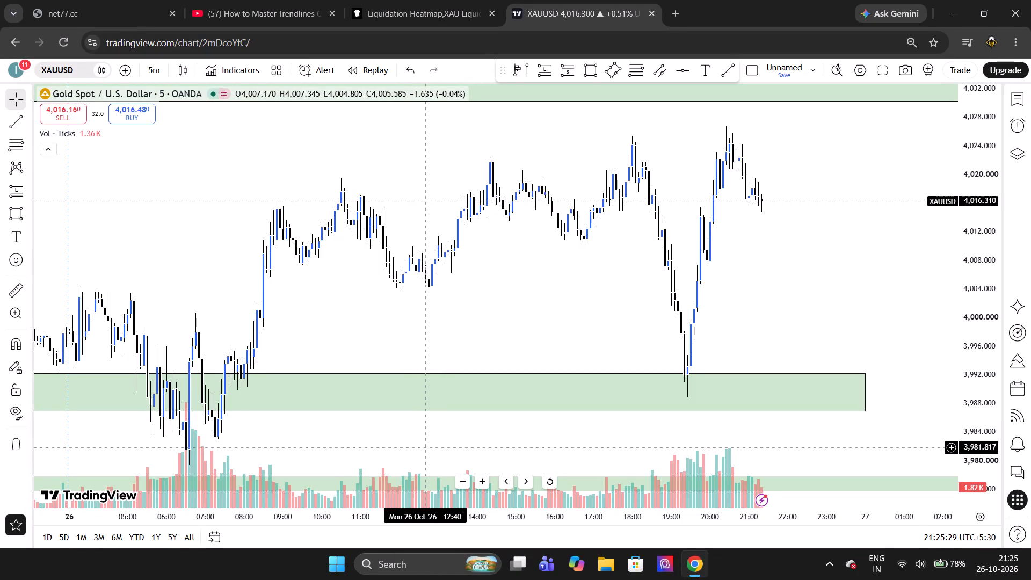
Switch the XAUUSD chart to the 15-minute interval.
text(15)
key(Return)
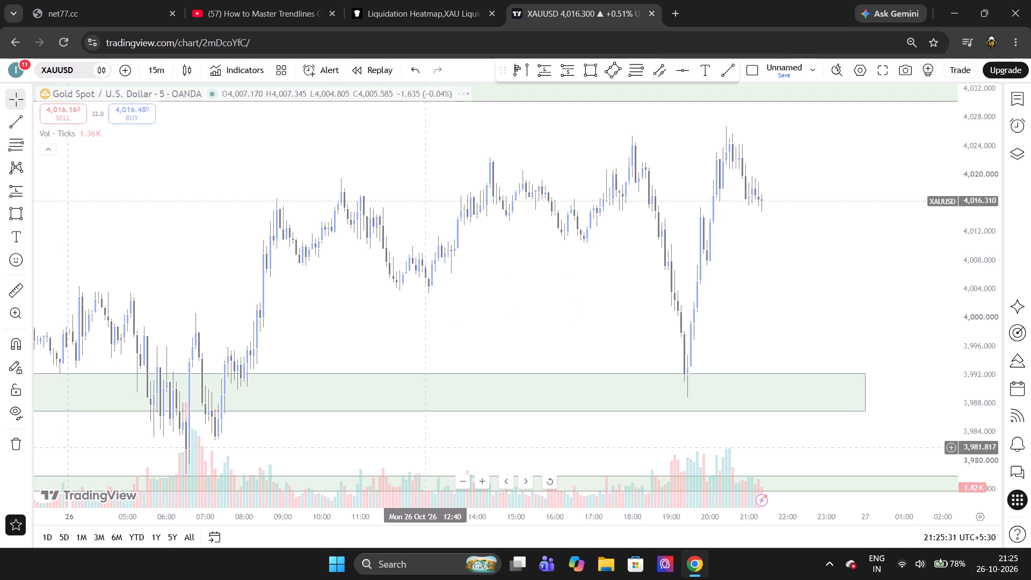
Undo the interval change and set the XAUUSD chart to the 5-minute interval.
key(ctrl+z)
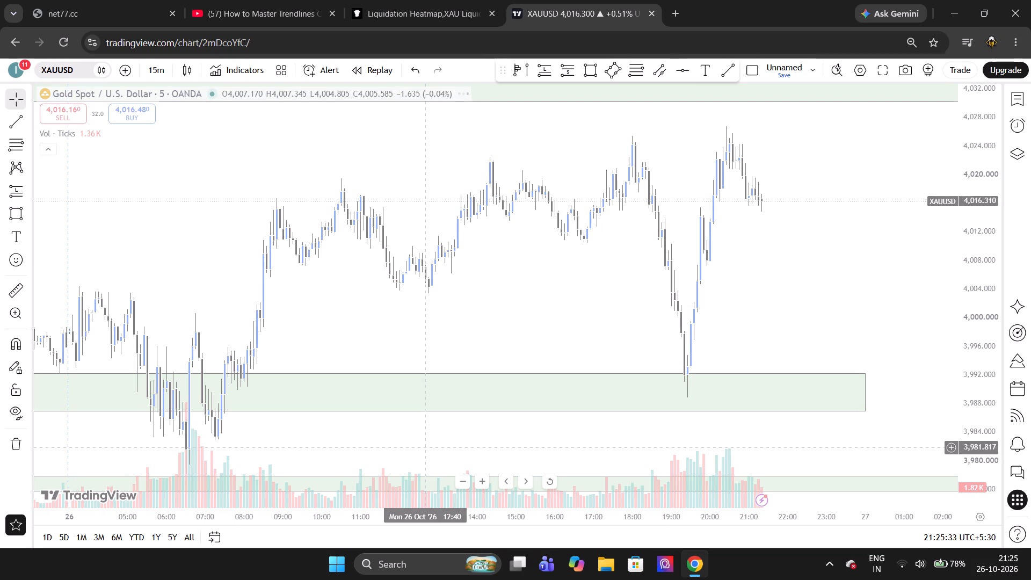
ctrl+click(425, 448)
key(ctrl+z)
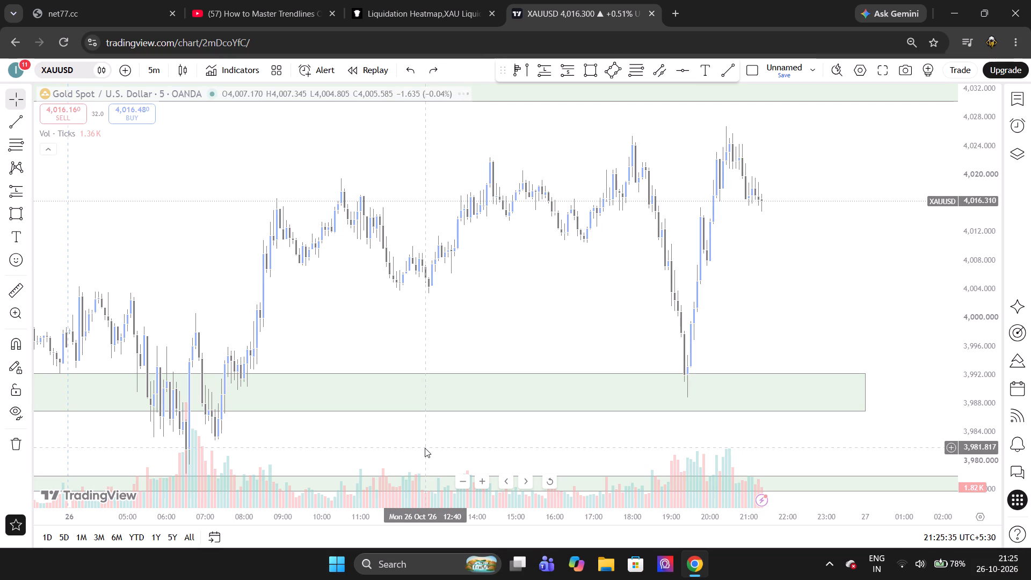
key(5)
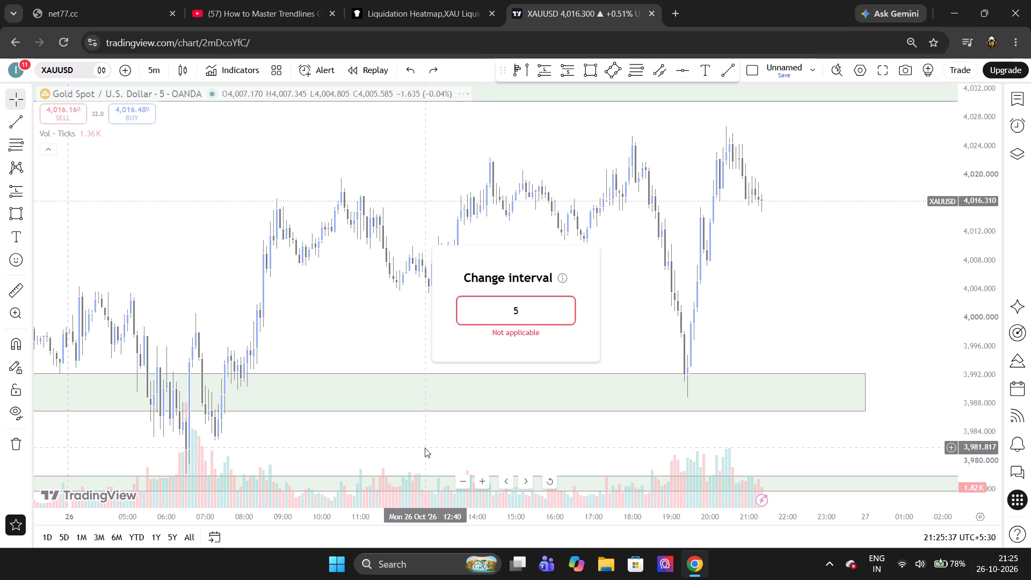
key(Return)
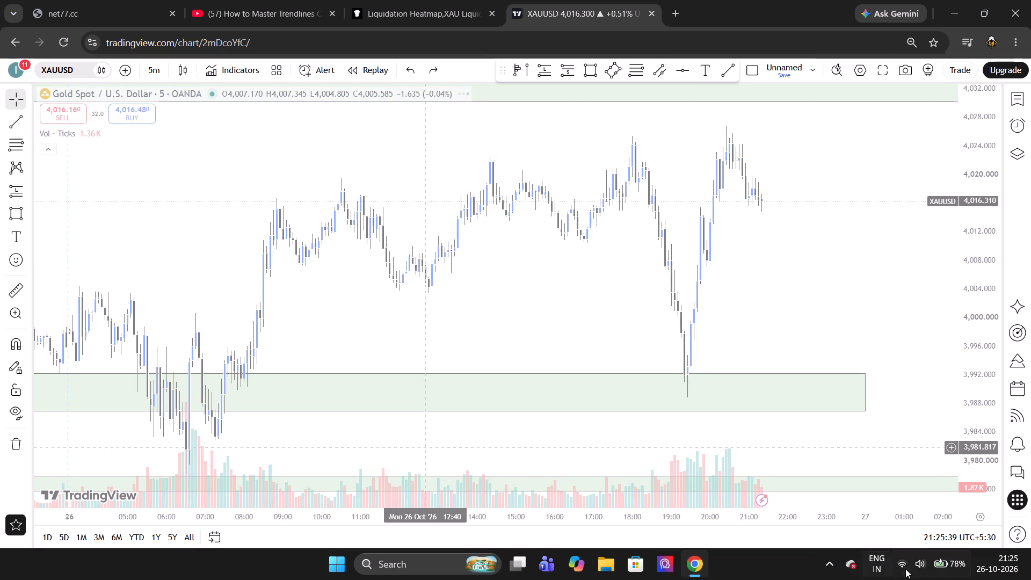
Switch the Wi-Fi connection from PPC15759-2.4G to the secured network whose name ends in 3_5.
click(899, 569)
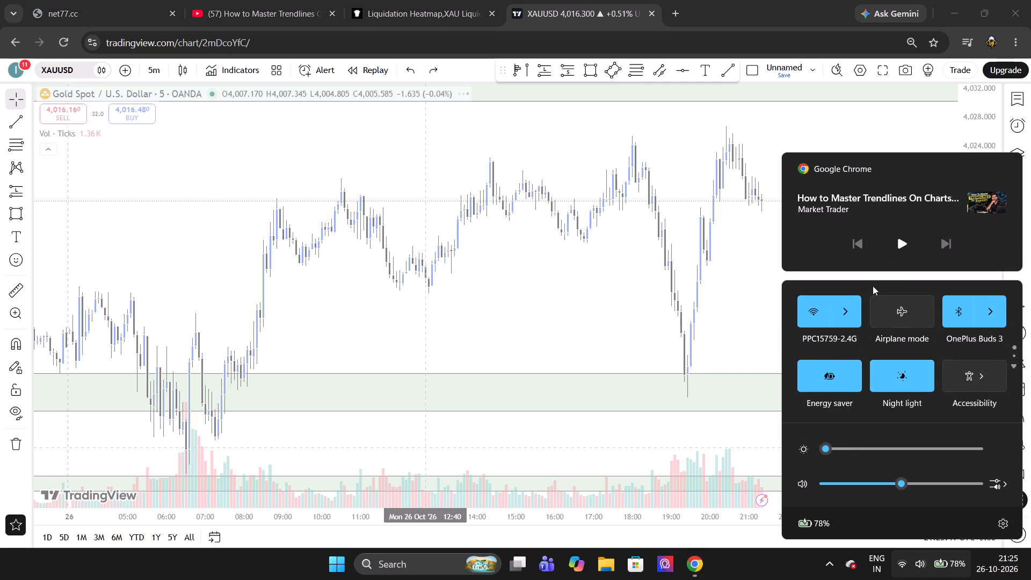
click(868, 293)
click(852, 309)
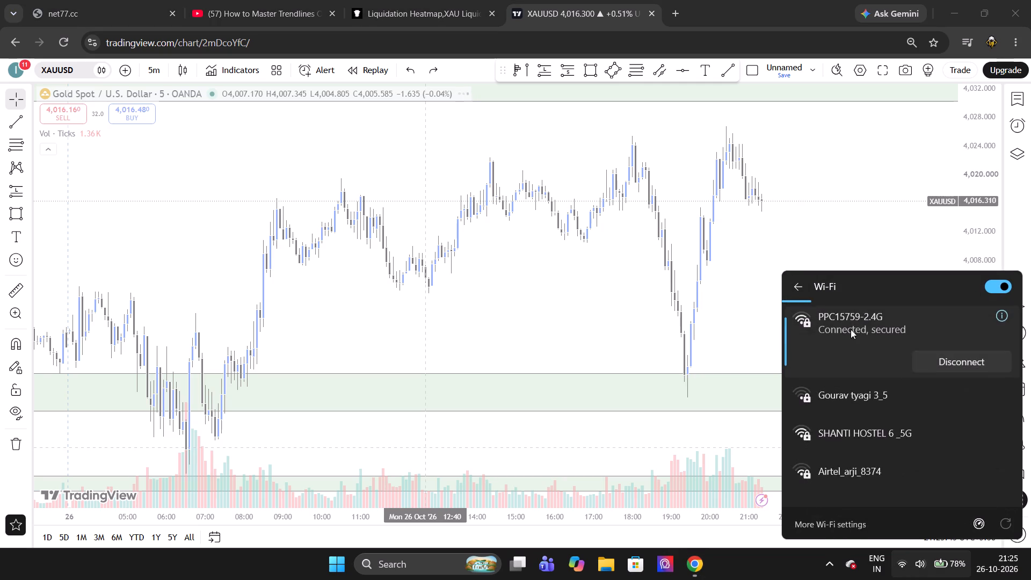
drag(870, 432, 912, 443)
click(912, 443)
click(929, 448)
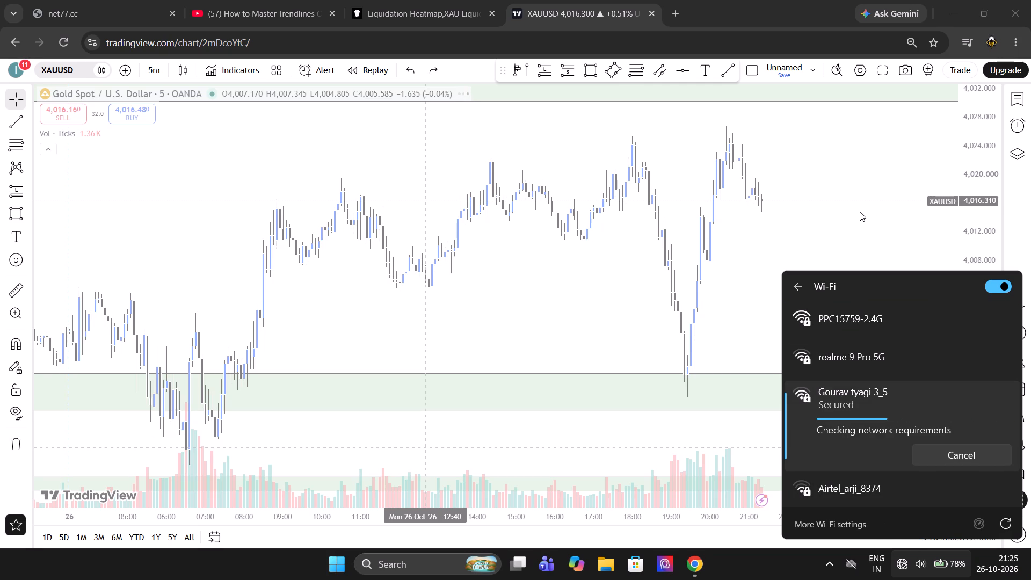
click(859, 213)
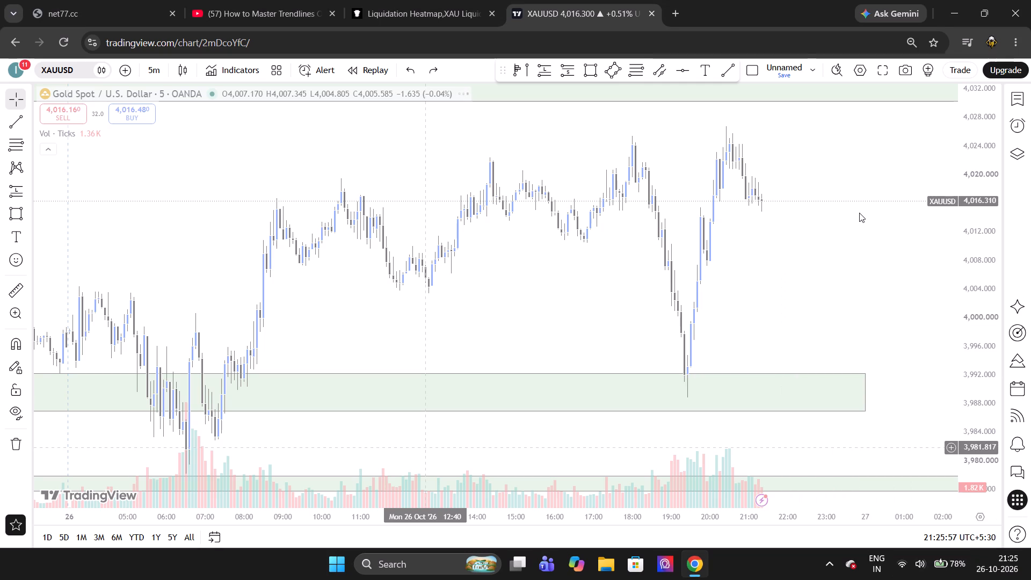
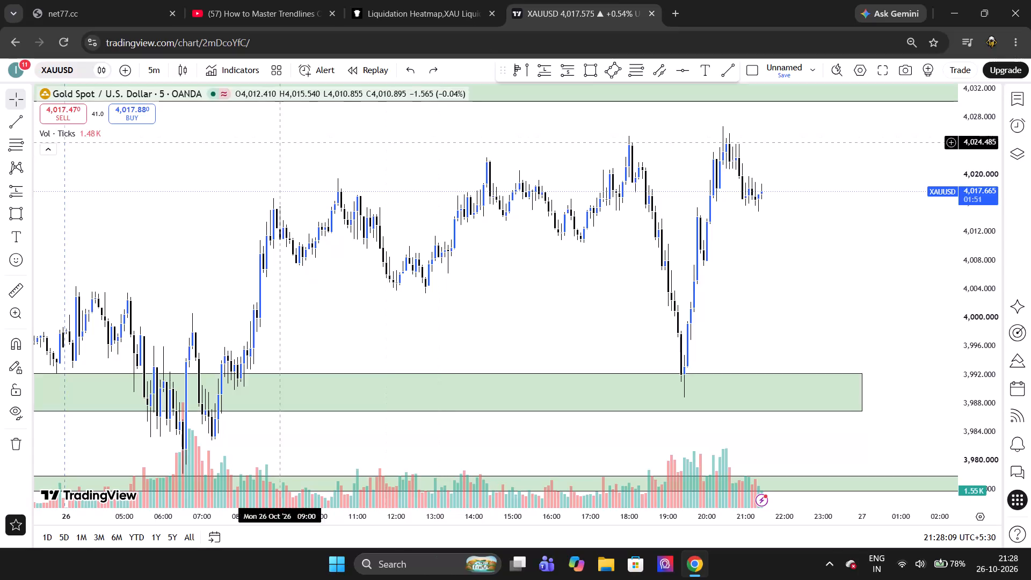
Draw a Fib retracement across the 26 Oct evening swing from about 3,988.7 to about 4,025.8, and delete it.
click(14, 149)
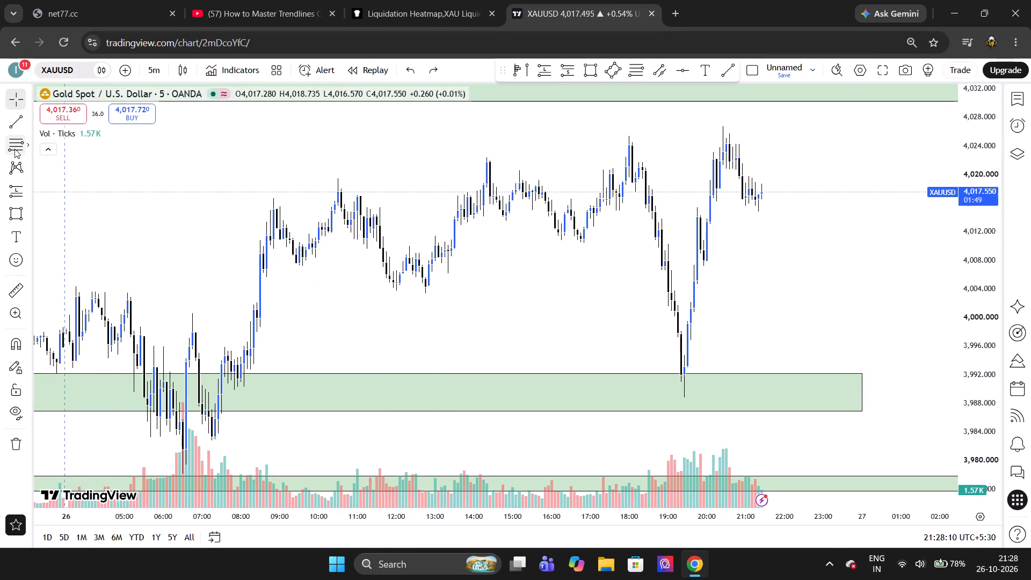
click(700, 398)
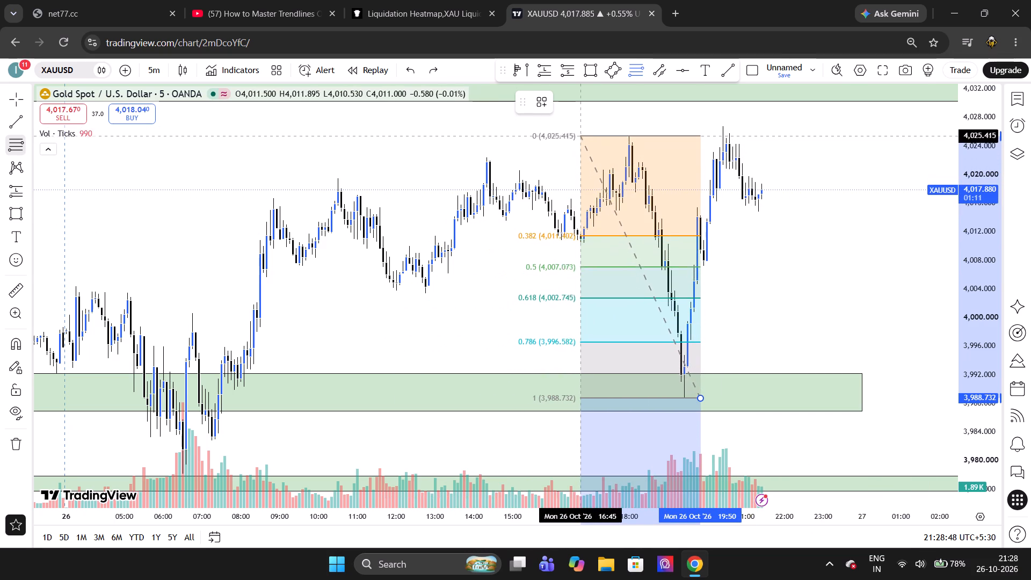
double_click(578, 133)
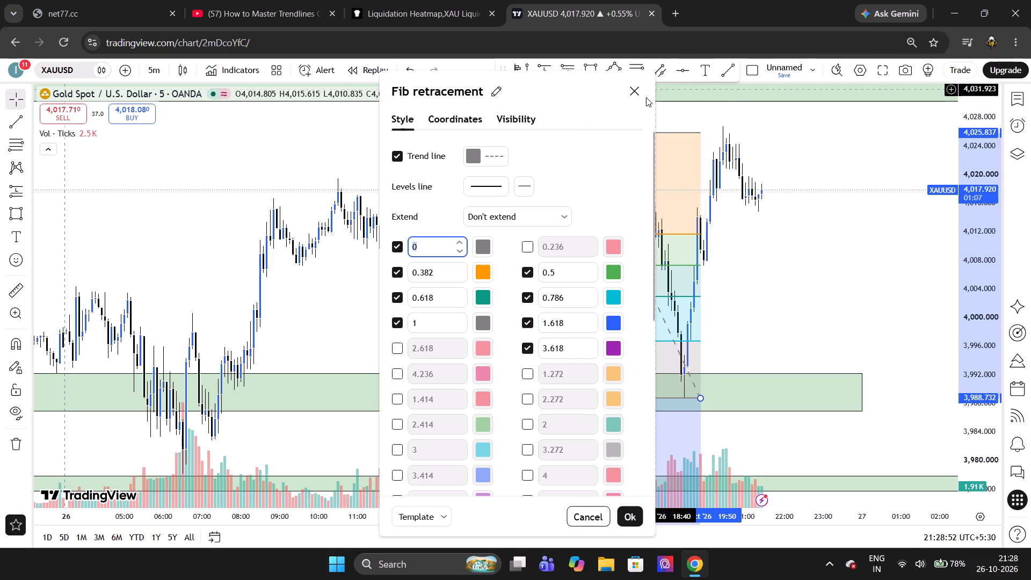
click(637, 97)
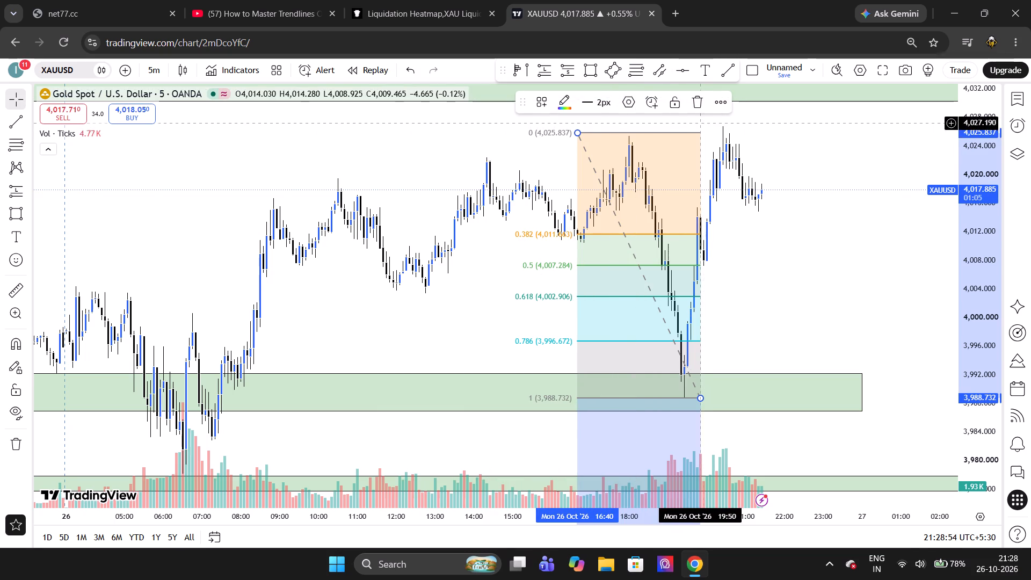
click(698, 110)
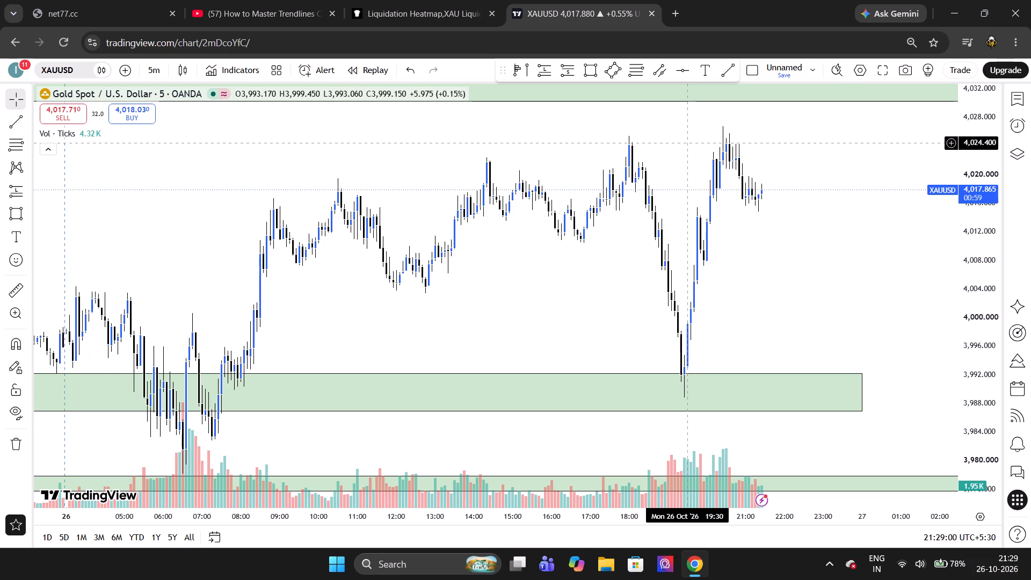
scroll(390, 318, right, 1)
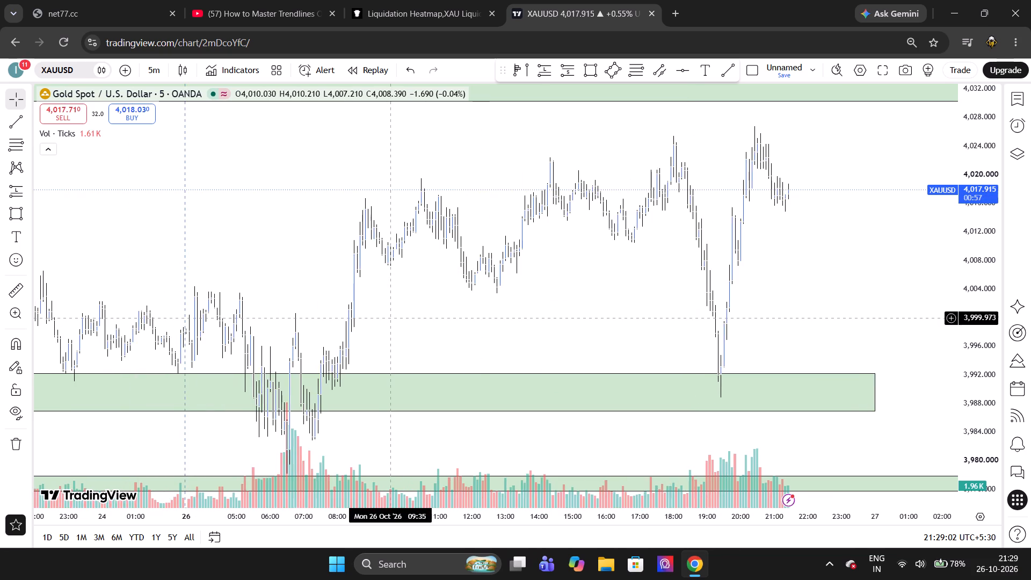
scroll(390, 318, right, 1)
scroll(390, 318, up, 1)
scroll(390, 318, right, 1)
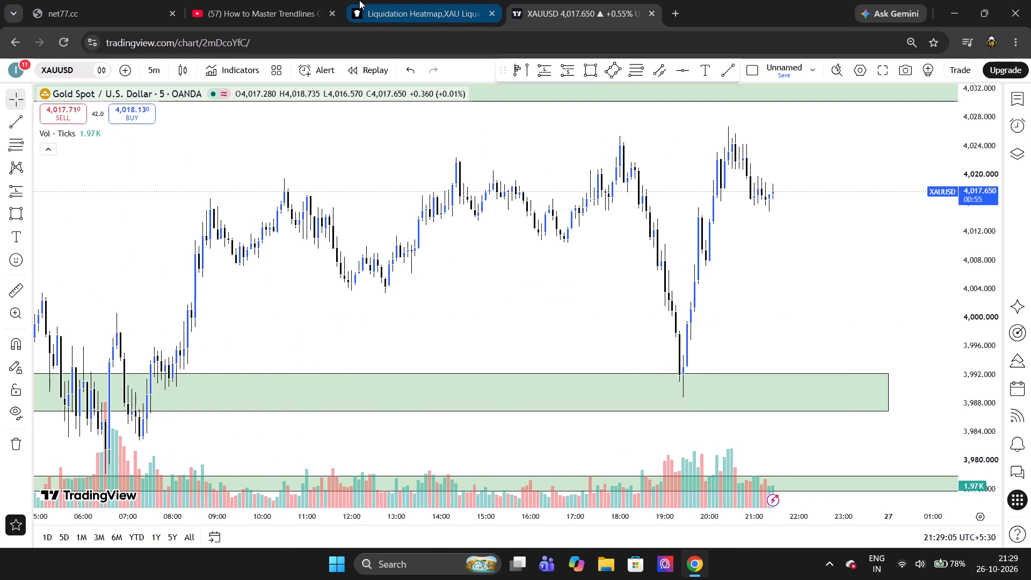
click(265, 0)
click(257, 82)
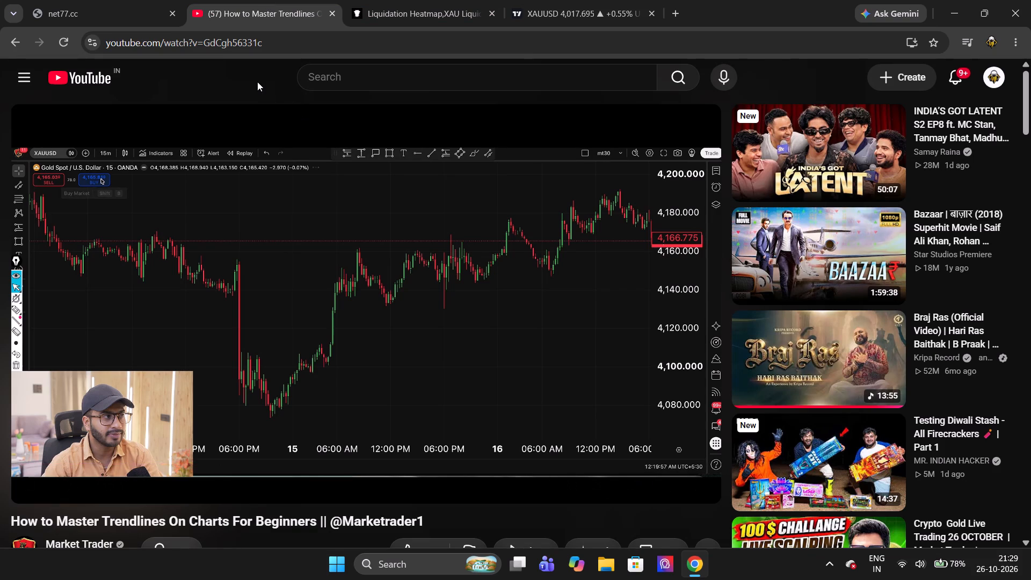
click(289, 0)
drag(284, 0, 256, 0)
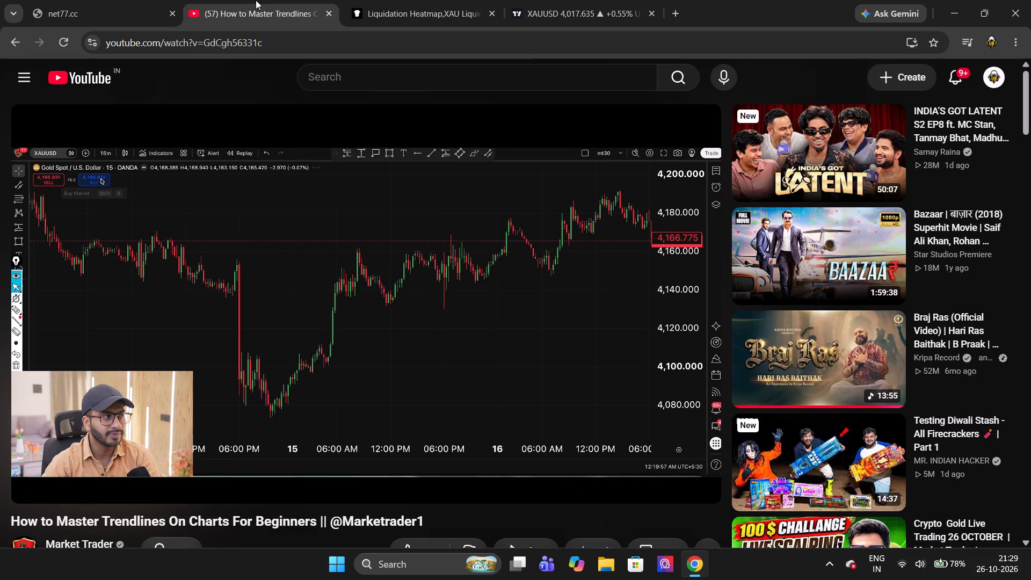
Close the net77.cc tab and open the Netflix shortcut in a new tab.
click(127, 0)
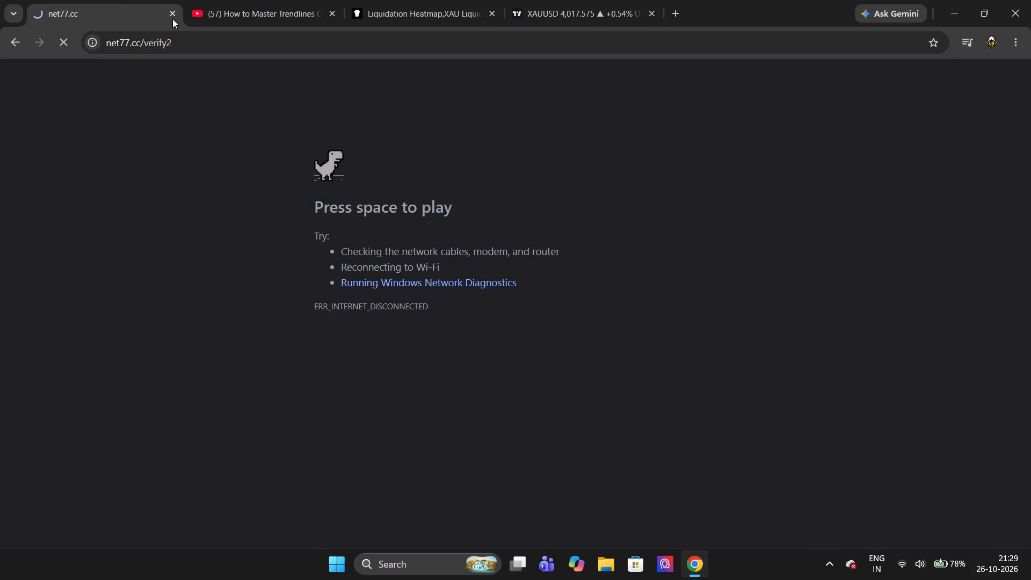
click(172, 18)
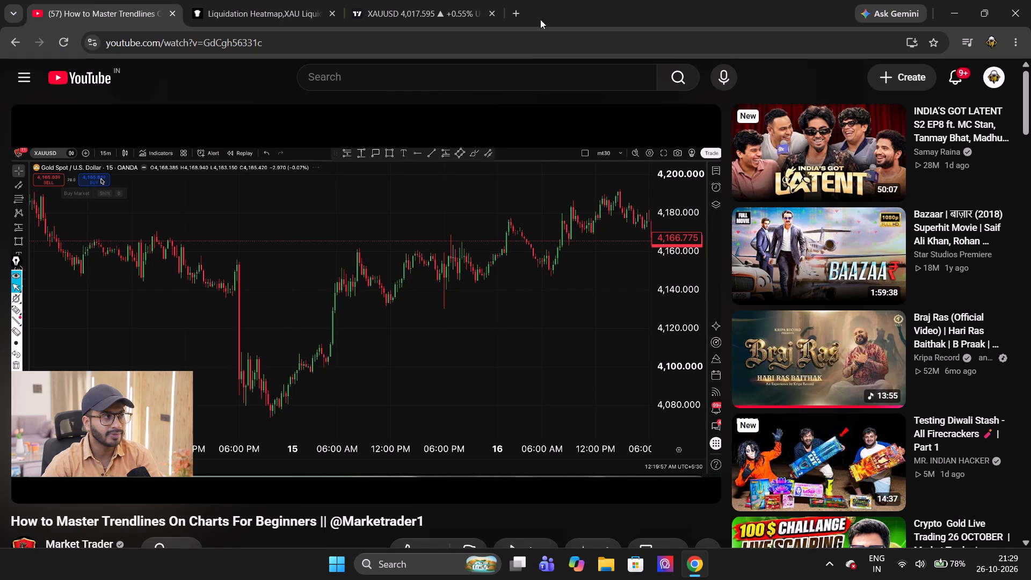
click(513, 9)
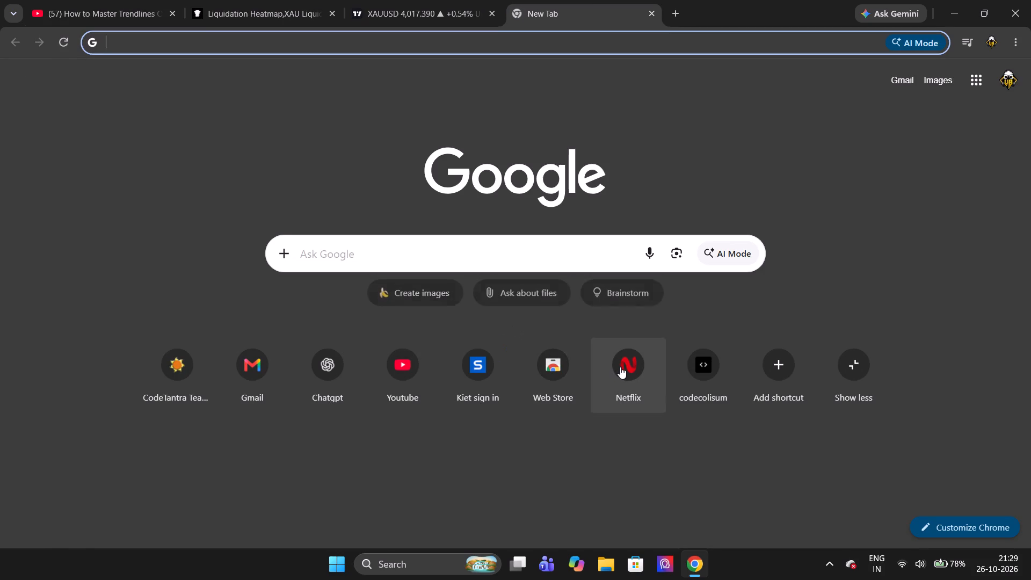
click(620, 367)
Return to the XAUUSD chart and examine the 5-minute candles from 23 to 26 Oct around the upper and two lower zones.
click(438, 1)
scroll(418, 178, up, 1)
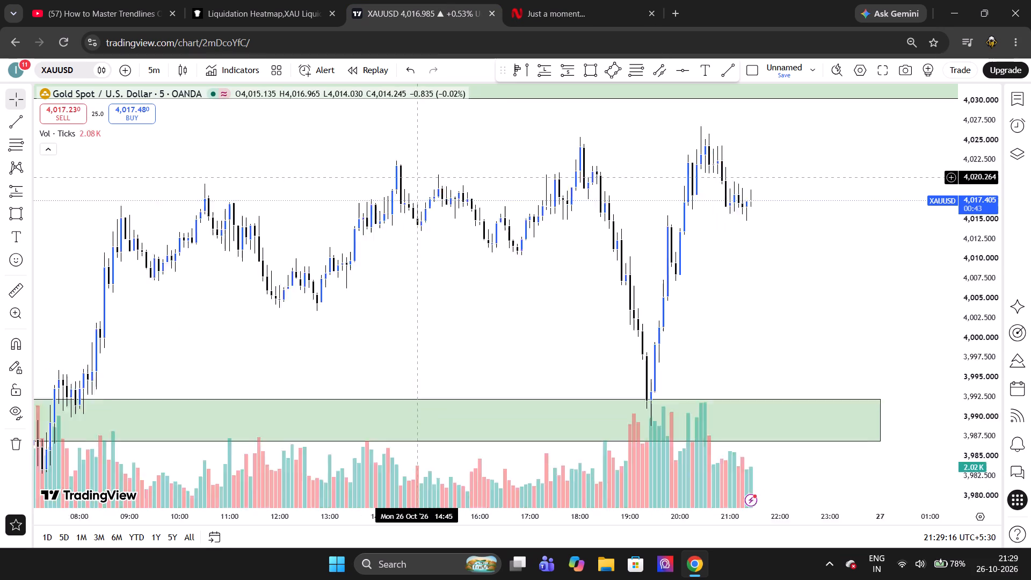
scroll(418, 178, up, 2)
scroll(403, 281, left, 1)
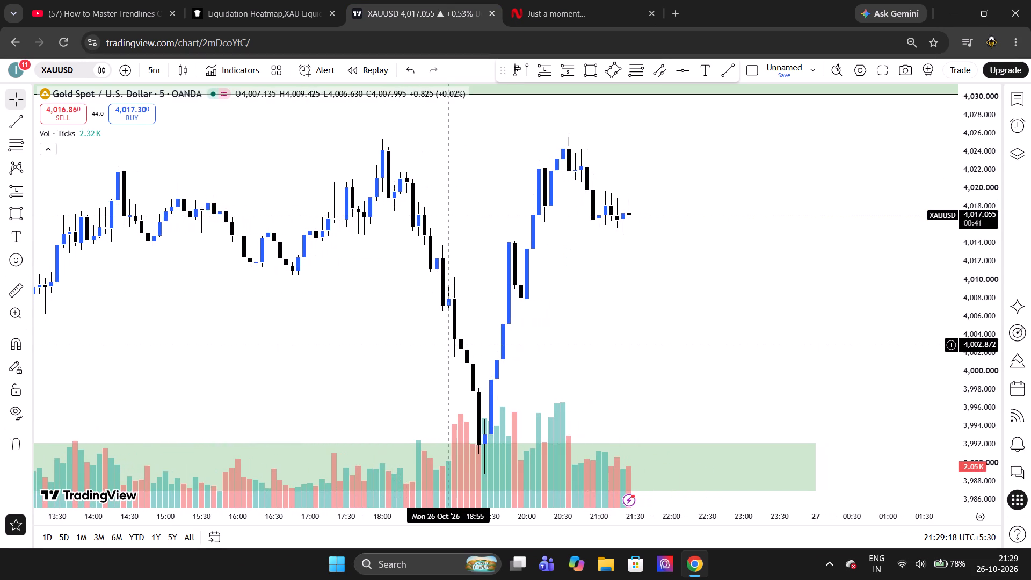
scroll(450, 345, down, 4)
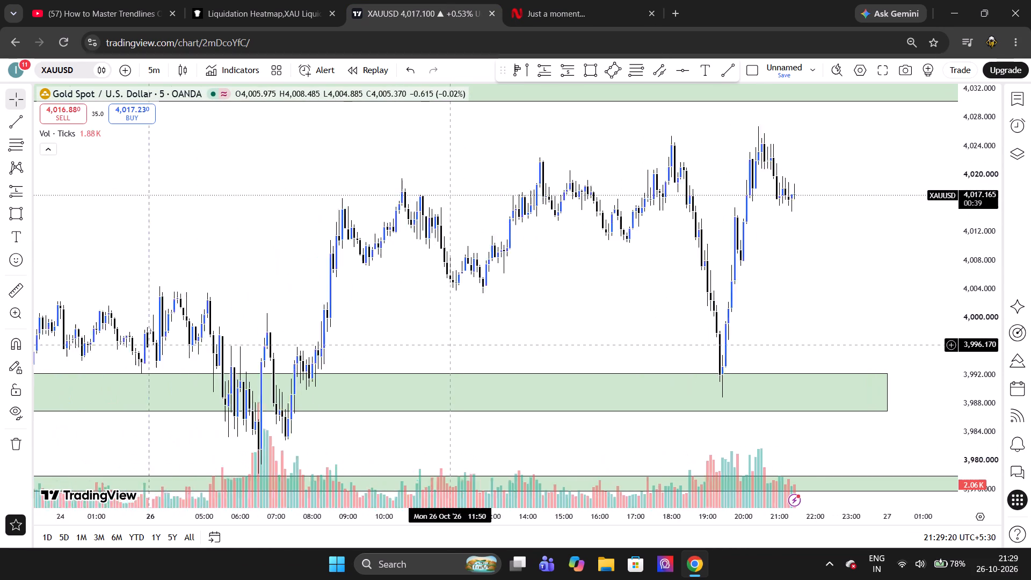
scroll(450, 345, down, 3)
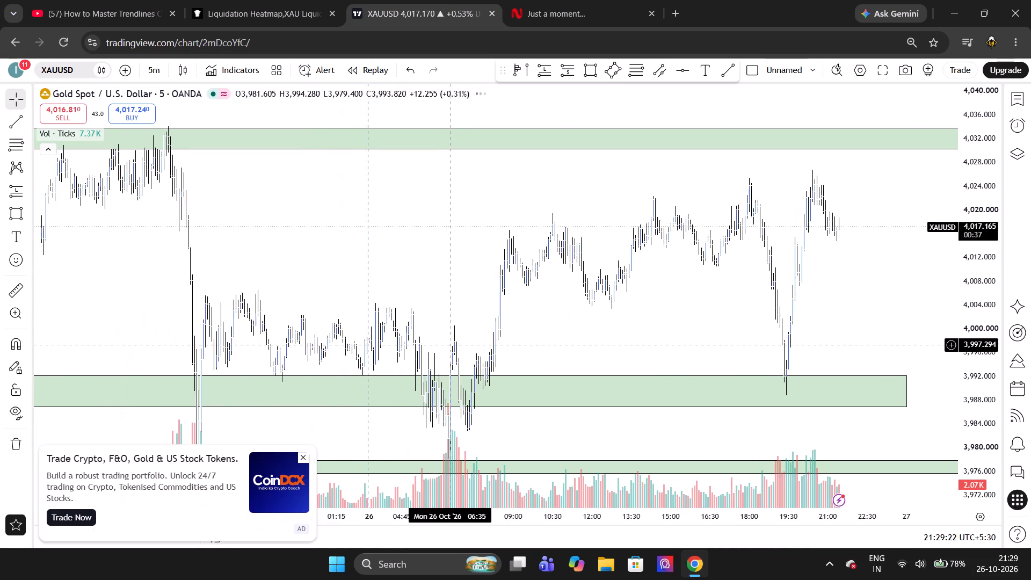
scroll(450, 345, down, 2)
scroll(450, 345, up, 1)
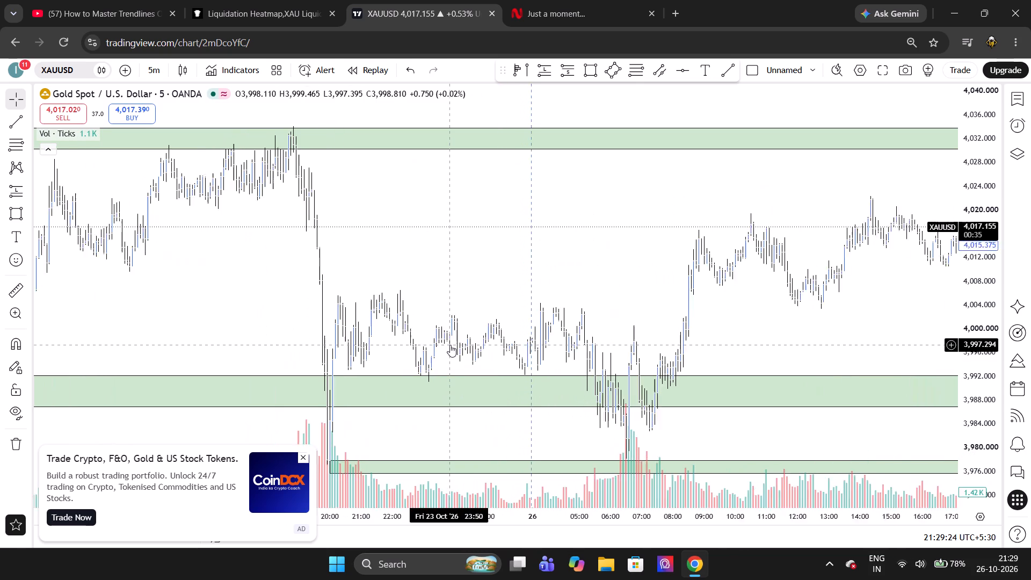
scroll(450, 345, right, 1)
click(302, 459)
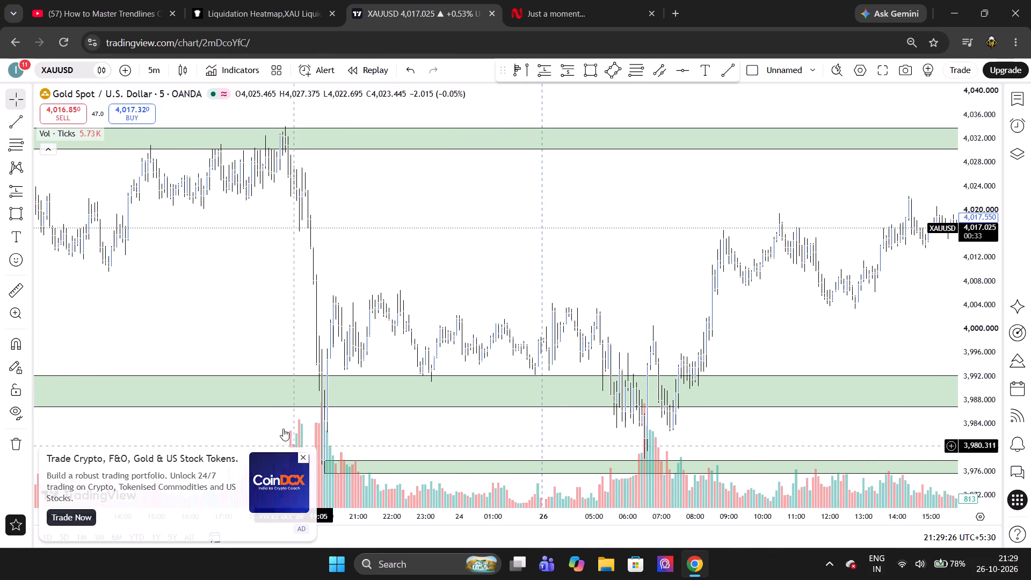
scroll(283, 429, right, 1)
click(685, 102)
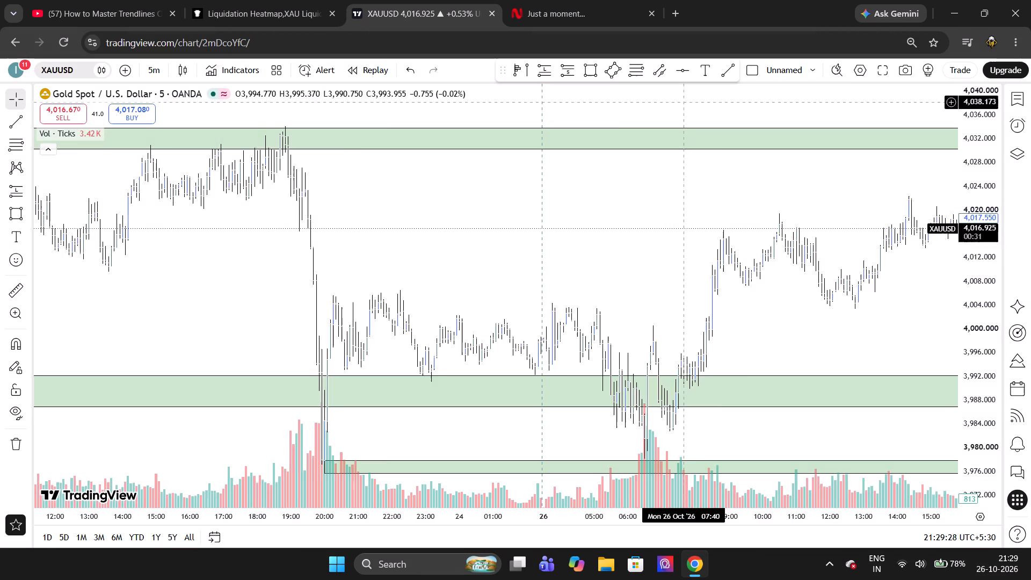
scroll(398, 258, right, 2)
scroll(398, 258, up, 5)
scroll(398, 258, down, 1)
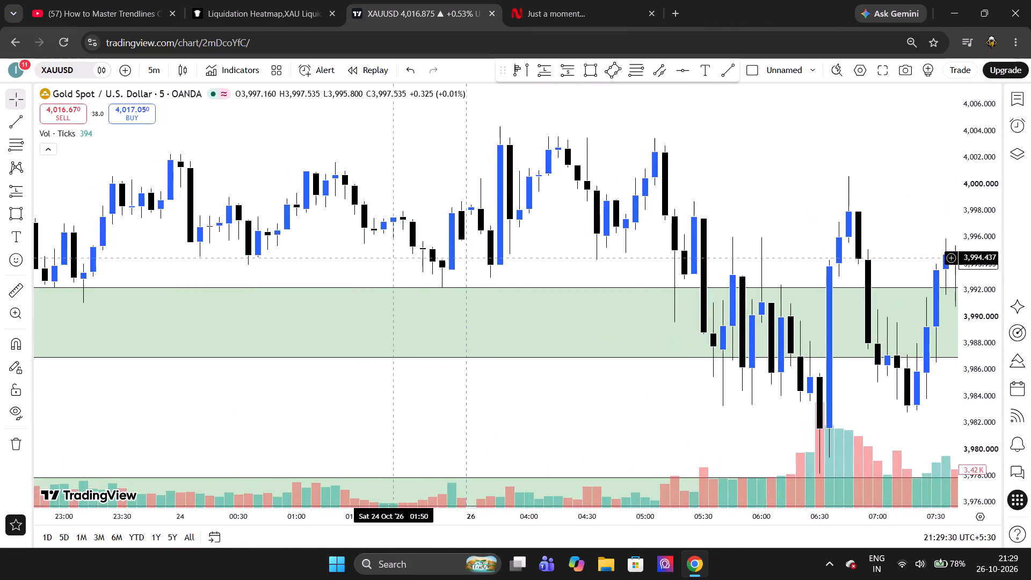
scroll(398, 258, down, 1)
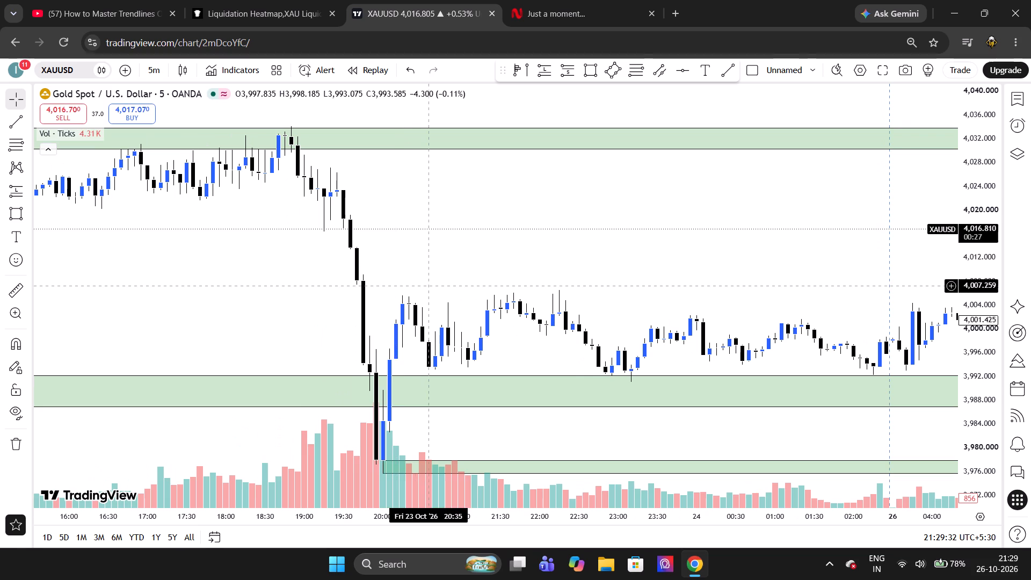
scroll(428, 287, down, 3)
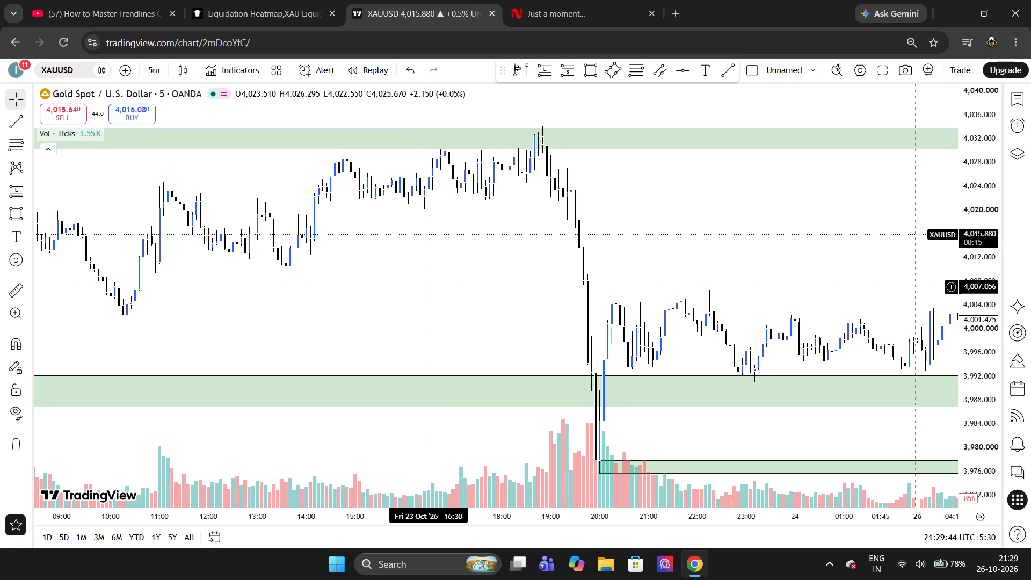
Switch to the YouTube video "How to Master Trendlines On Charts For Beginners" and resume watching it.
click(148, 0)
key(space)
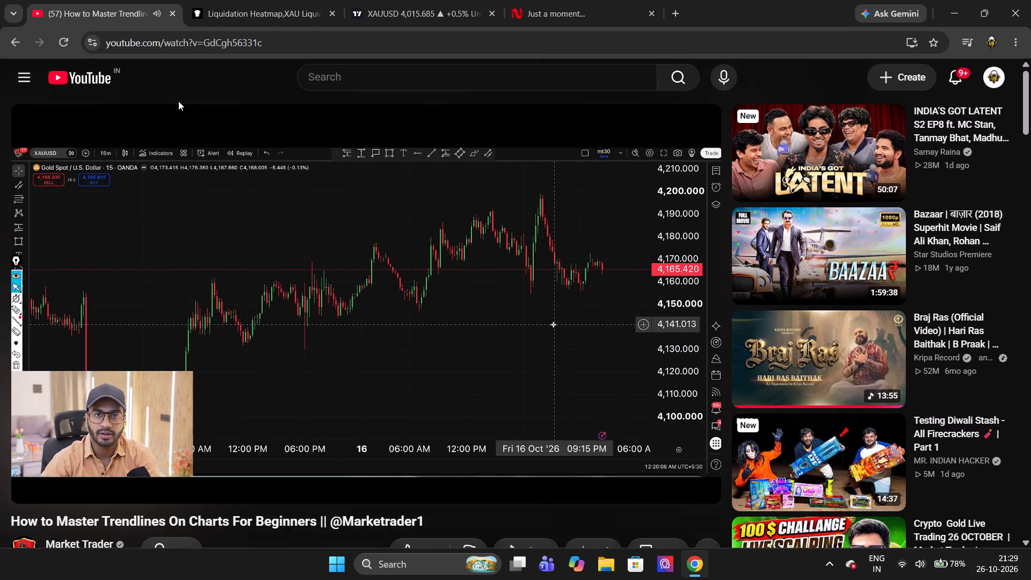
scroll(178, 101, down, 2)
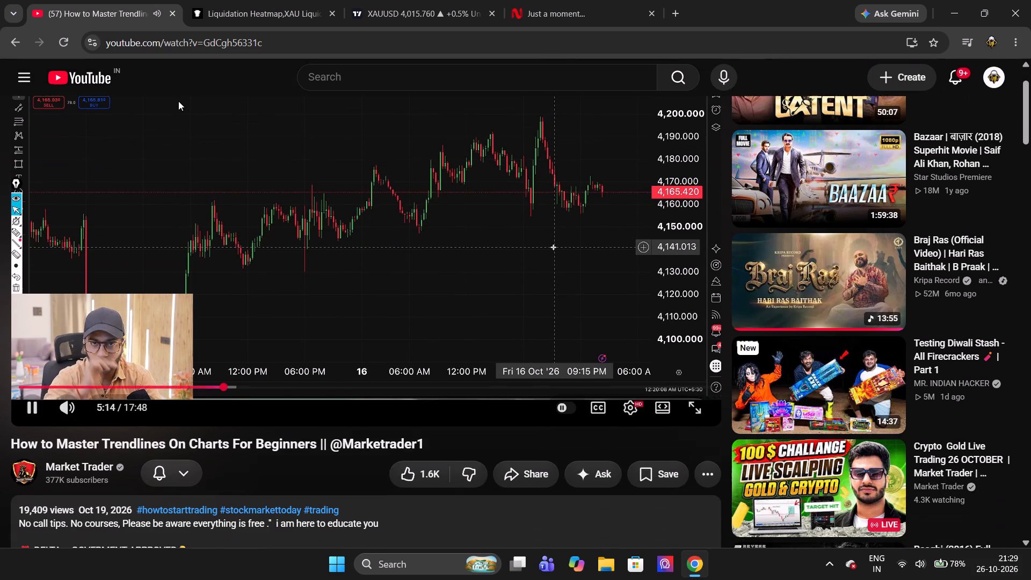
scroll(178, 101, up, 2)
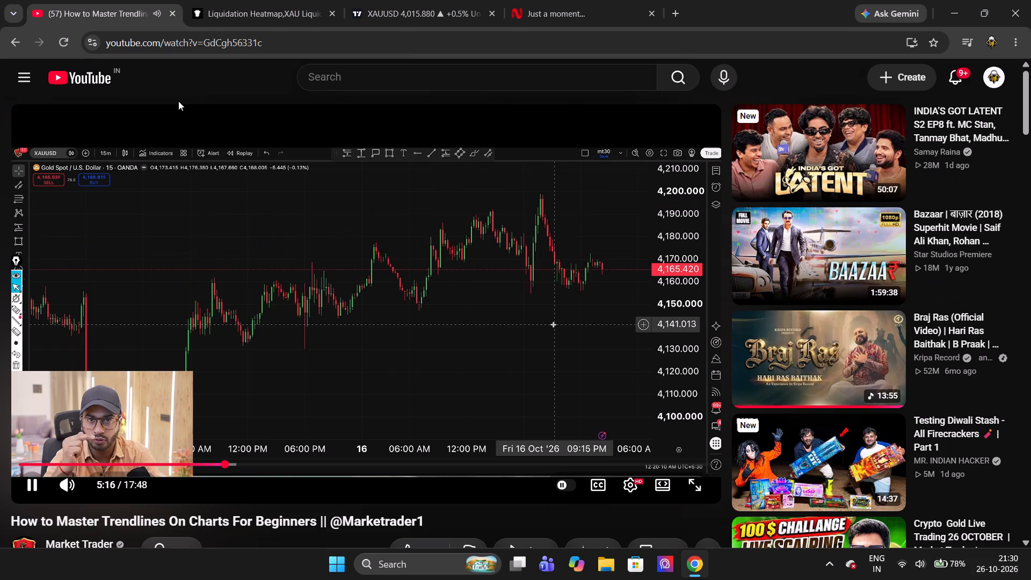
Skip forward through the trendline video, following its XAUUSD replay and the trendline drawn under the lows.
key(Right)
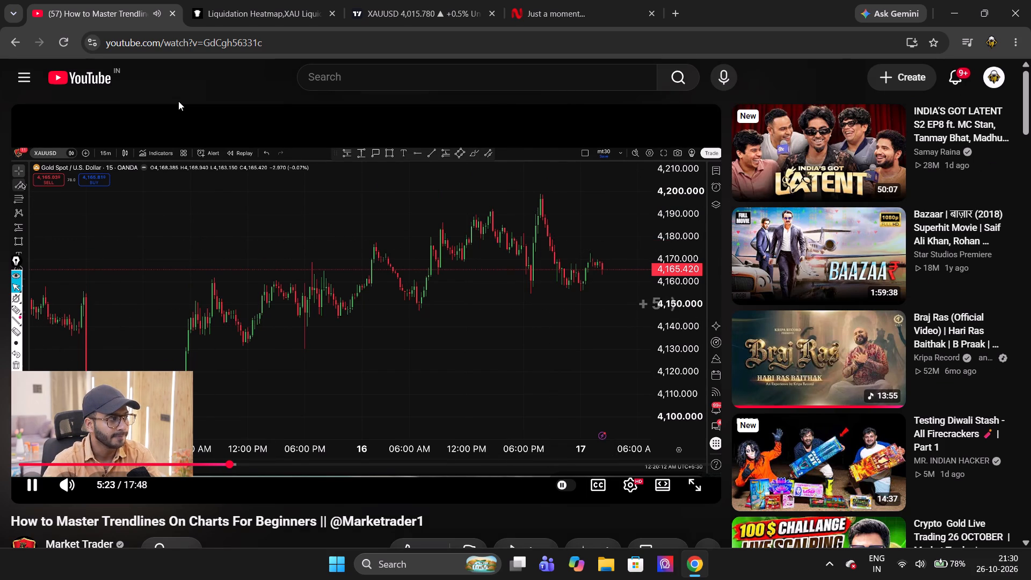
key(Right)
key(Right)
key(Right)
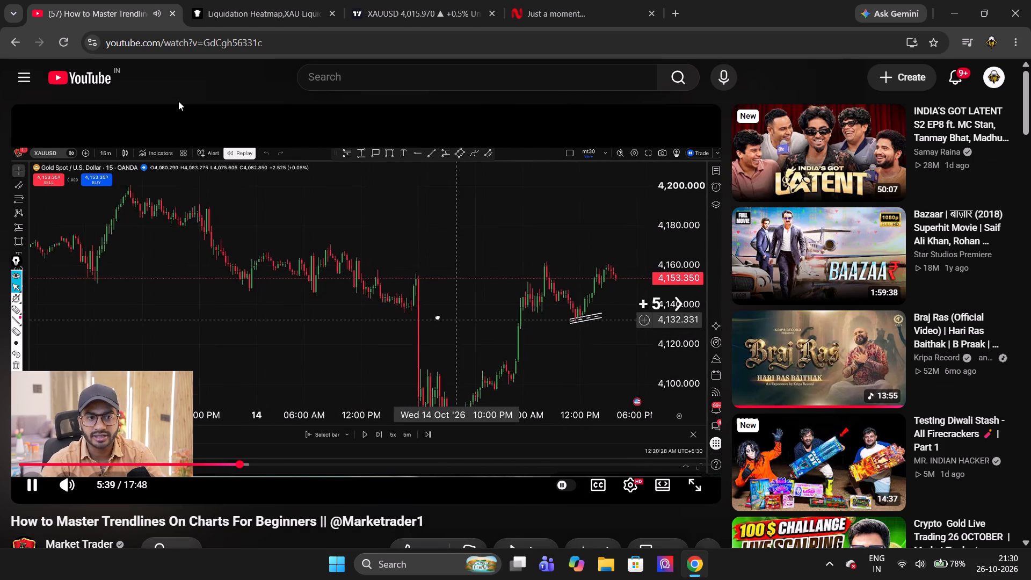
key(Right)
key(Right)
key(Right)
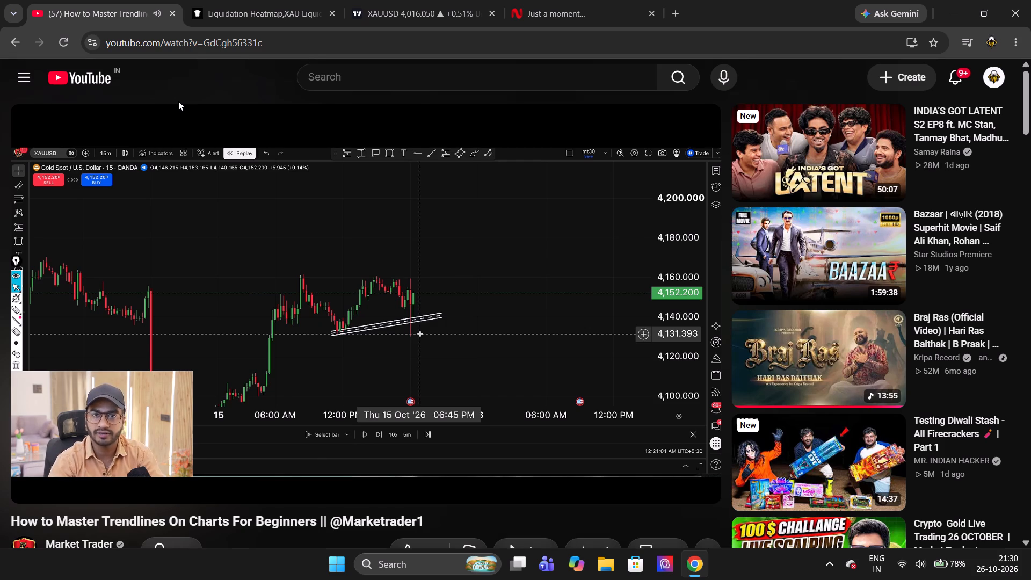
key(Right)
key(Right)
key(Right)
key(Right)
key(Right)
key(Right)
key(Right)
key(Right)
key(Right)
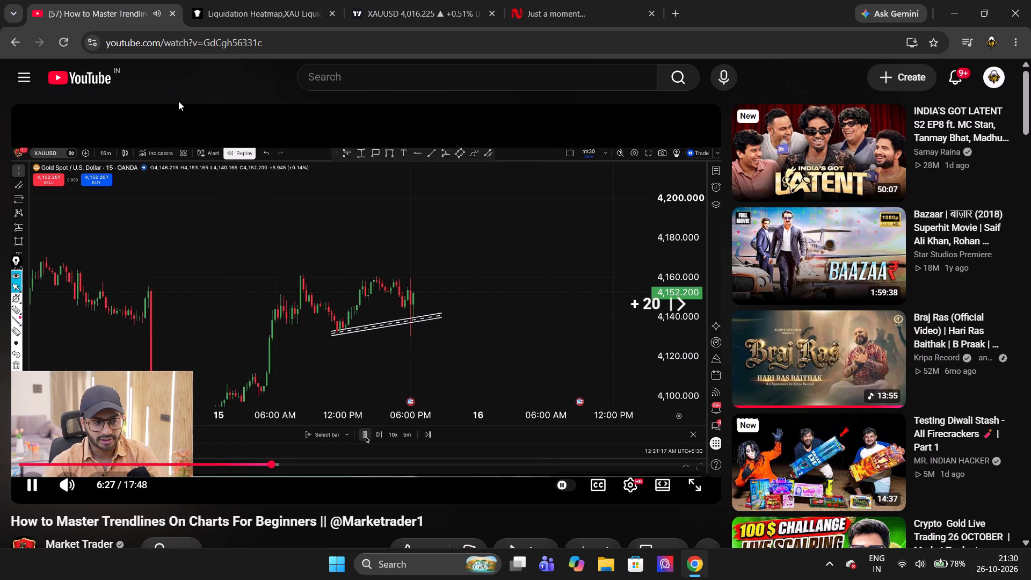
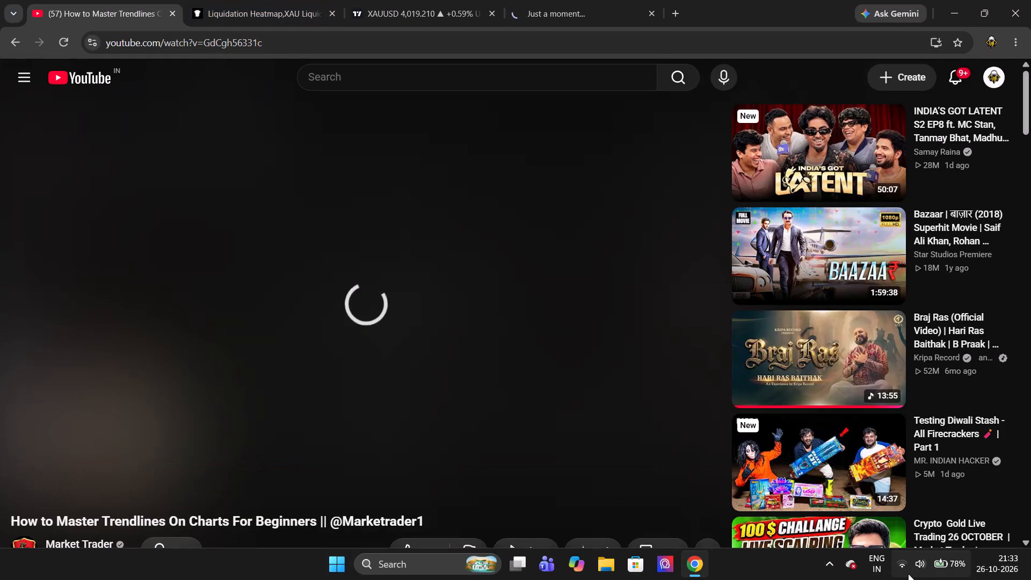
Open the Wi-Fi network list and rescan for available networks.
click(907, 574)
click(846, 320)
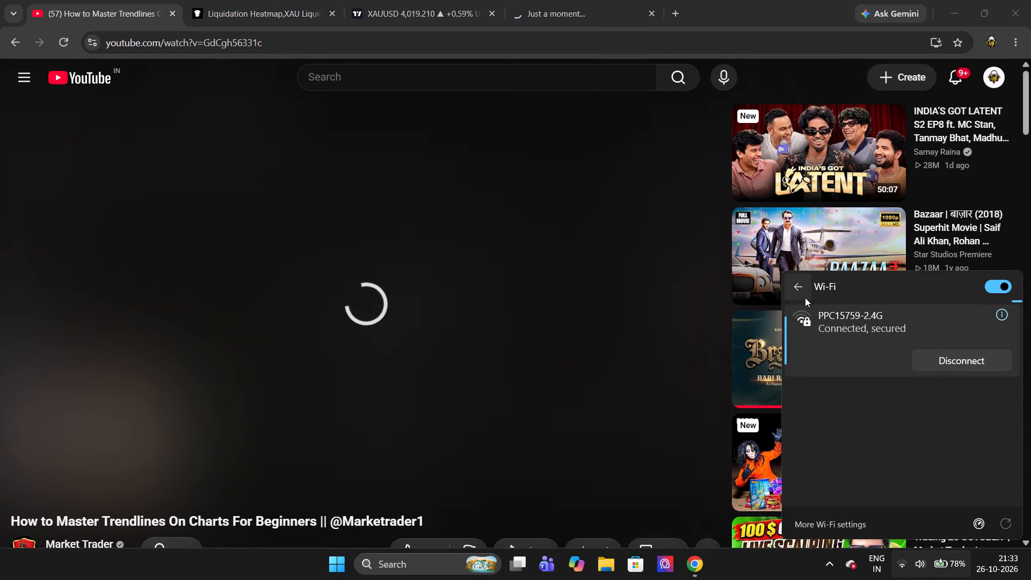
click(805, 298)
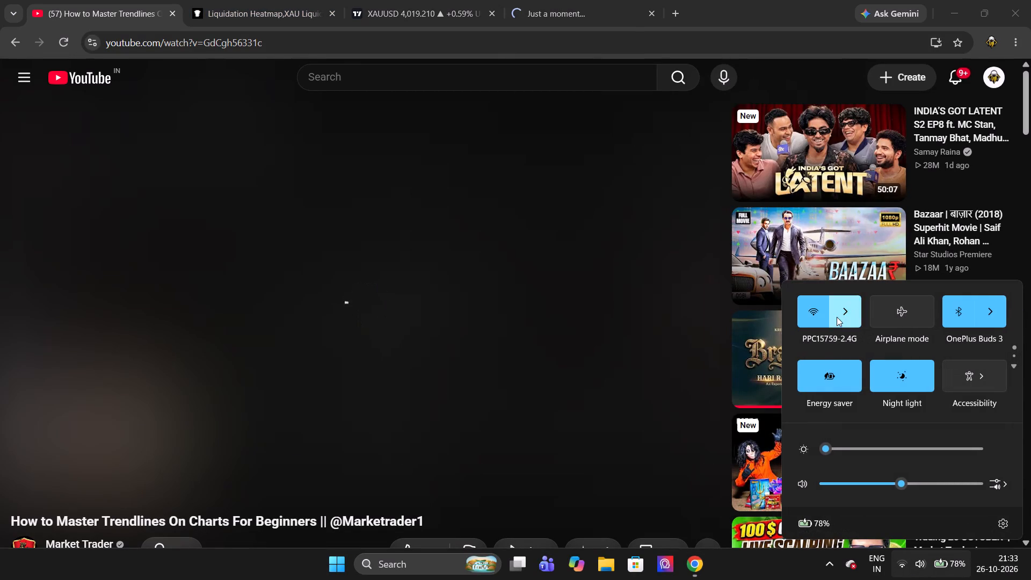
click(837, 317)
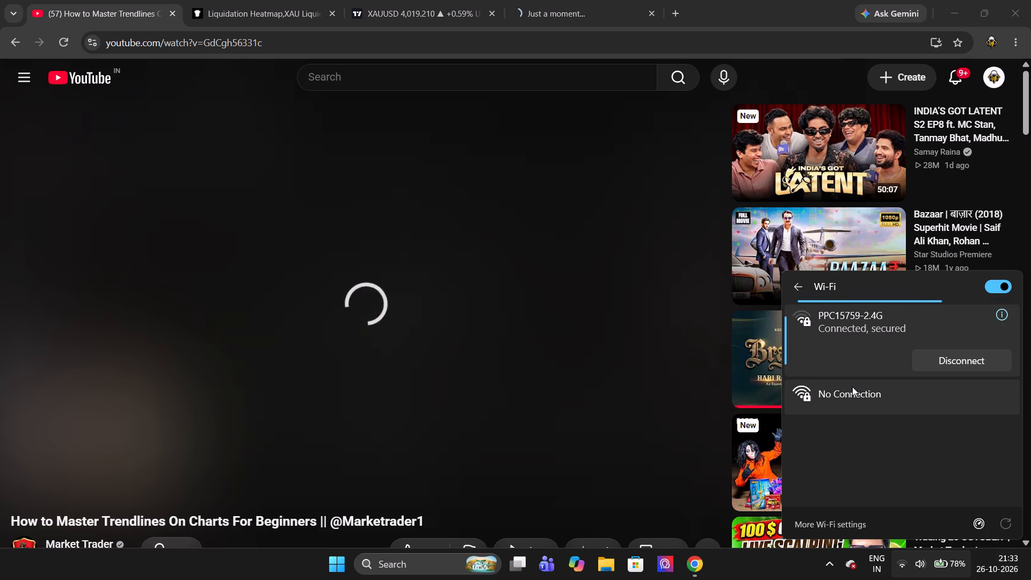
click(1001, 518)
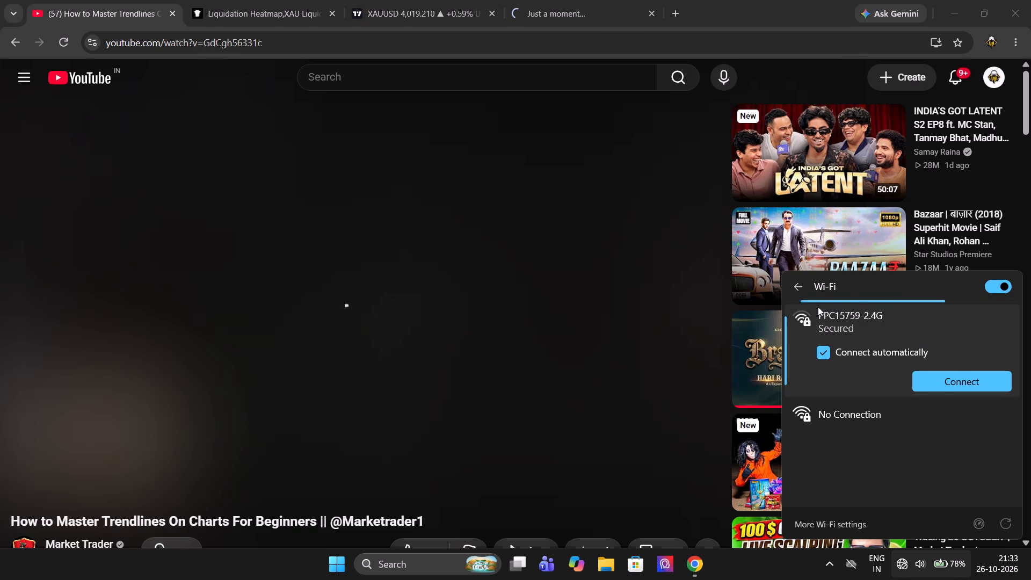
click(797, 291)
click(844, 316)
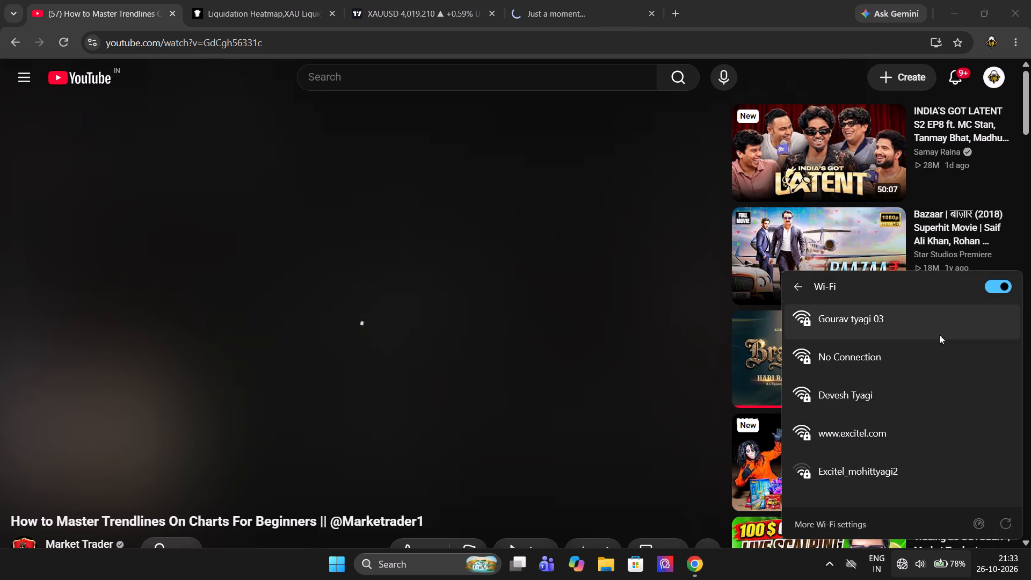
Restart the wireless connection by switching Wi-Fi off and back on.
click(1000, 291)
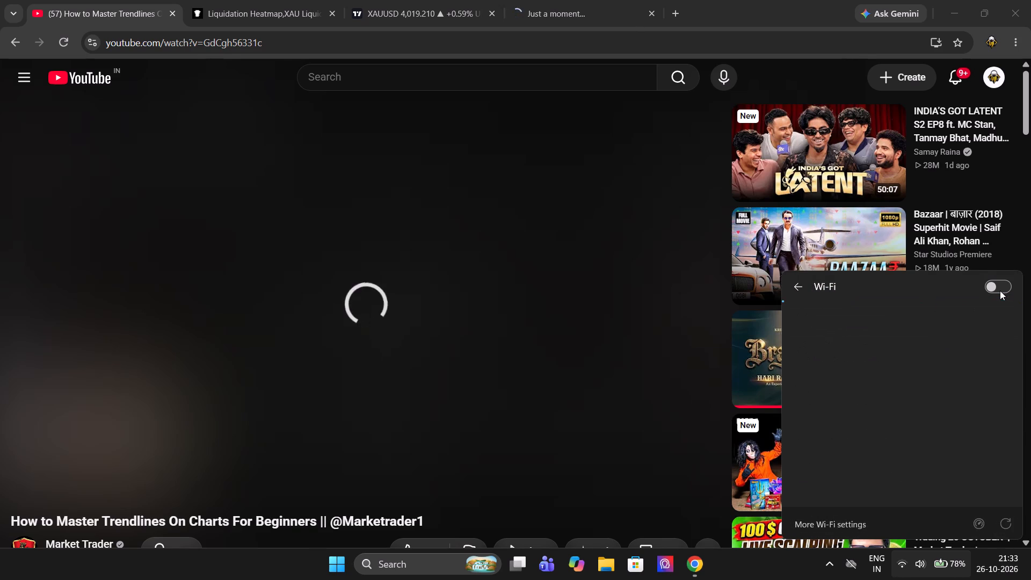
click(1000, 291)
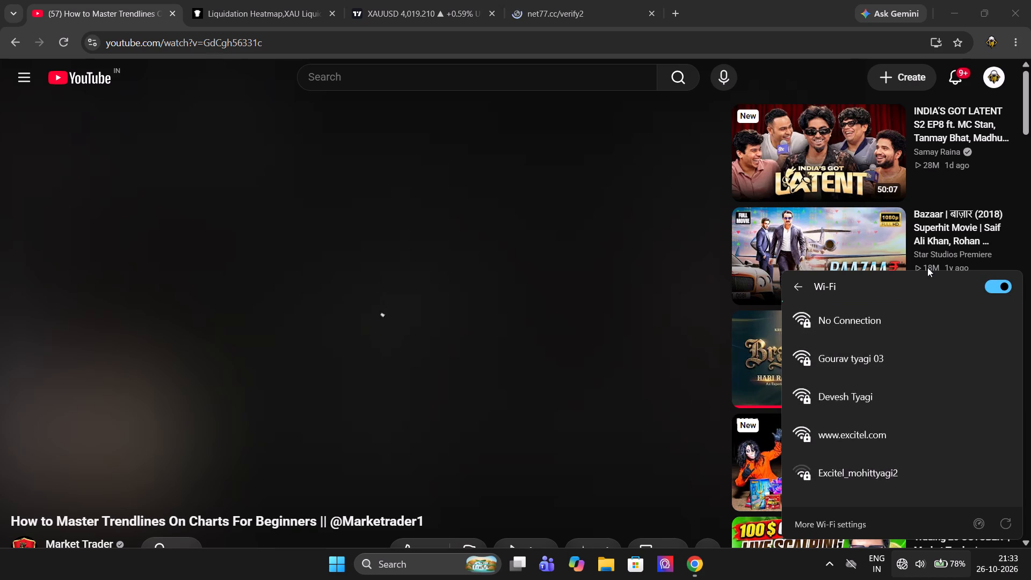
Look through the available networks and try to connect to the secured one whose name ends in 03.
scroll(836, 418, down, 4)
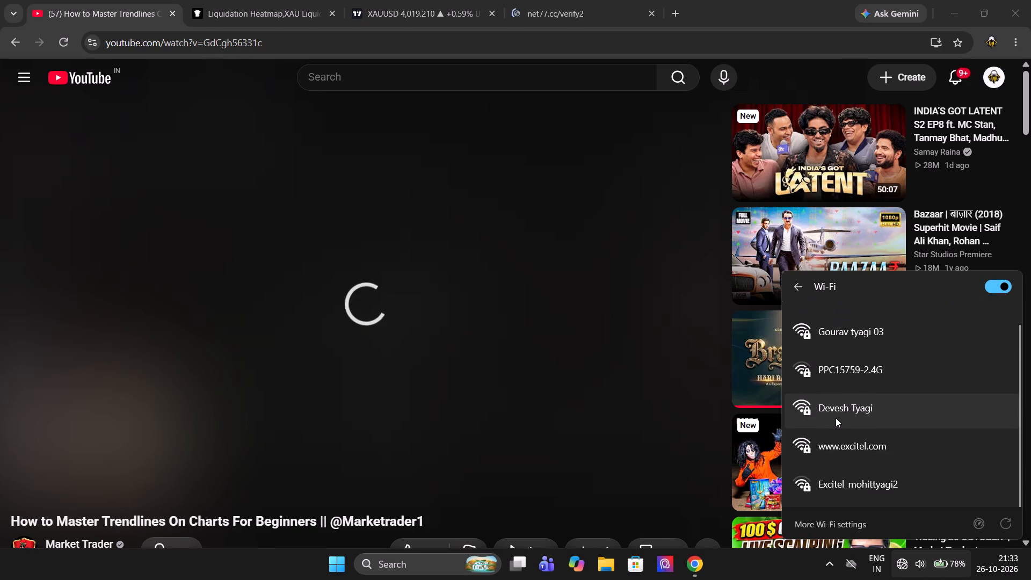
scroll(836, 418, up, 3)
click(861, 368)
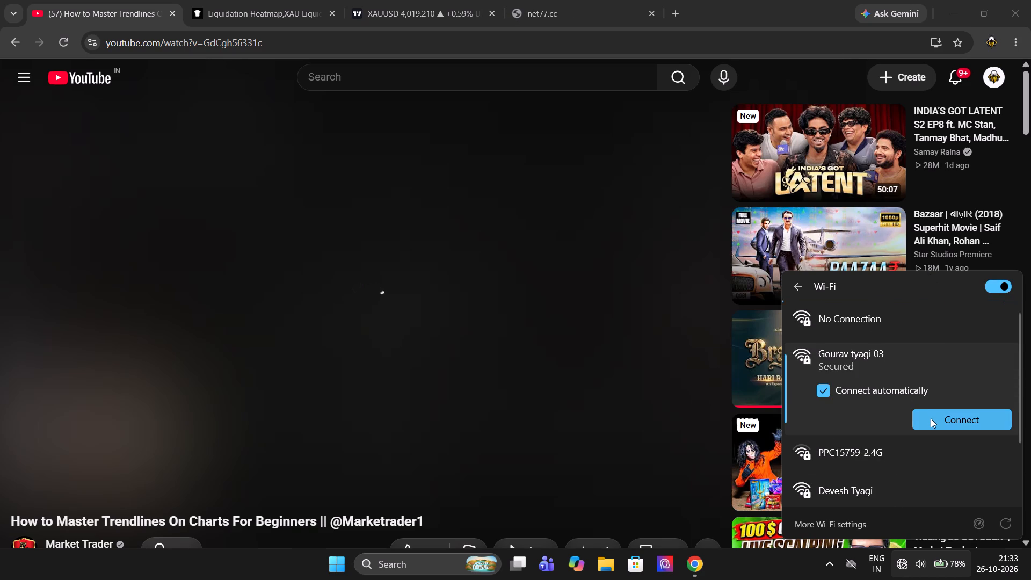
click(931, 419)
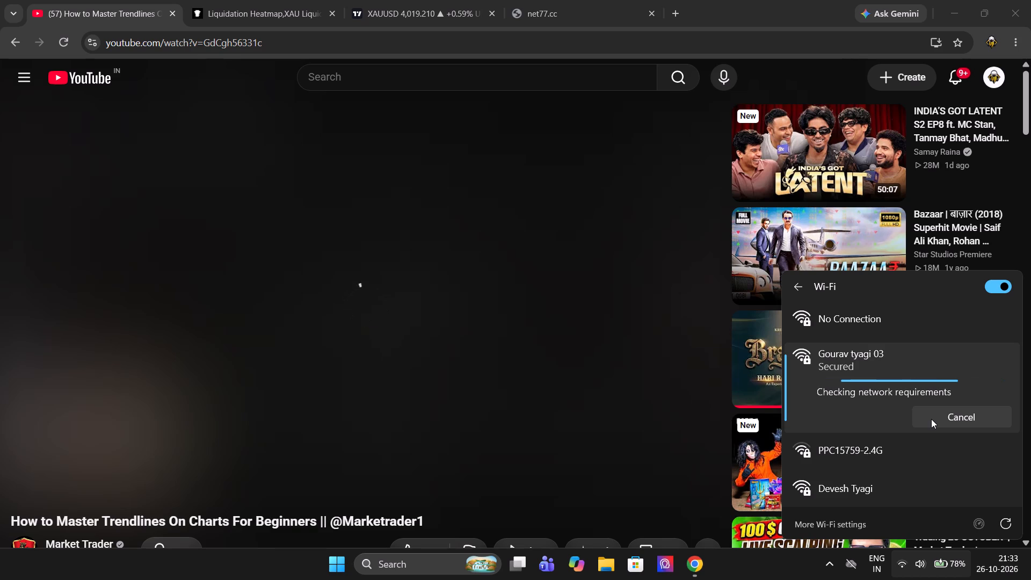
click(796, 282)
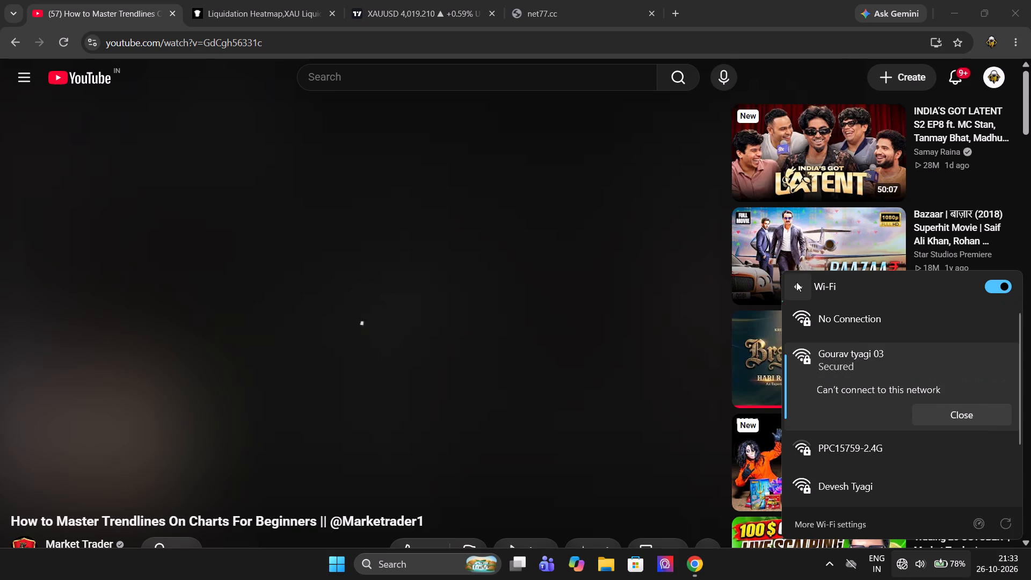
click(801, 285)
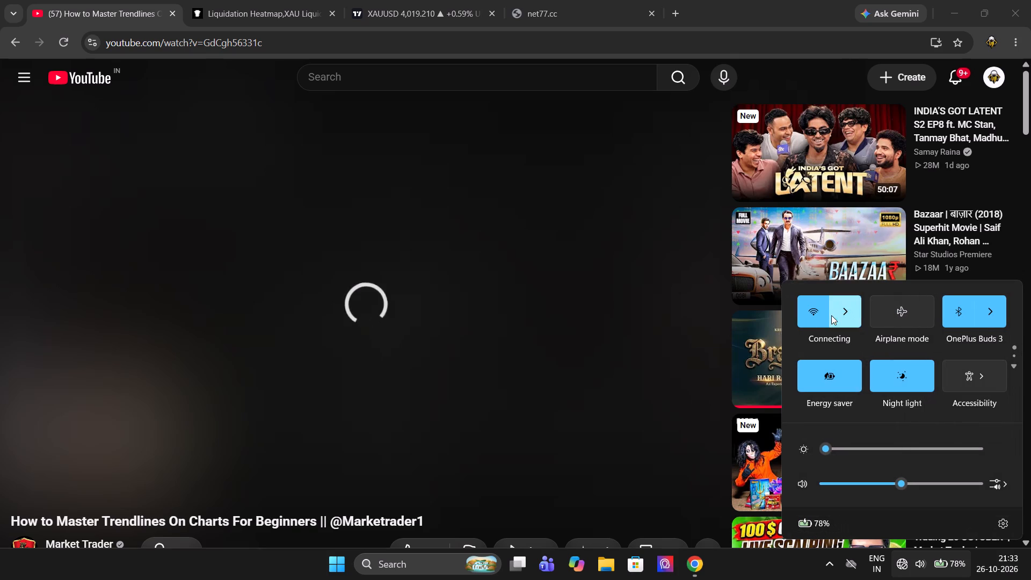
Reopen the Wi-Fi network list and get connected to the secured network whose name ends in 3_5.
click(840, 315)
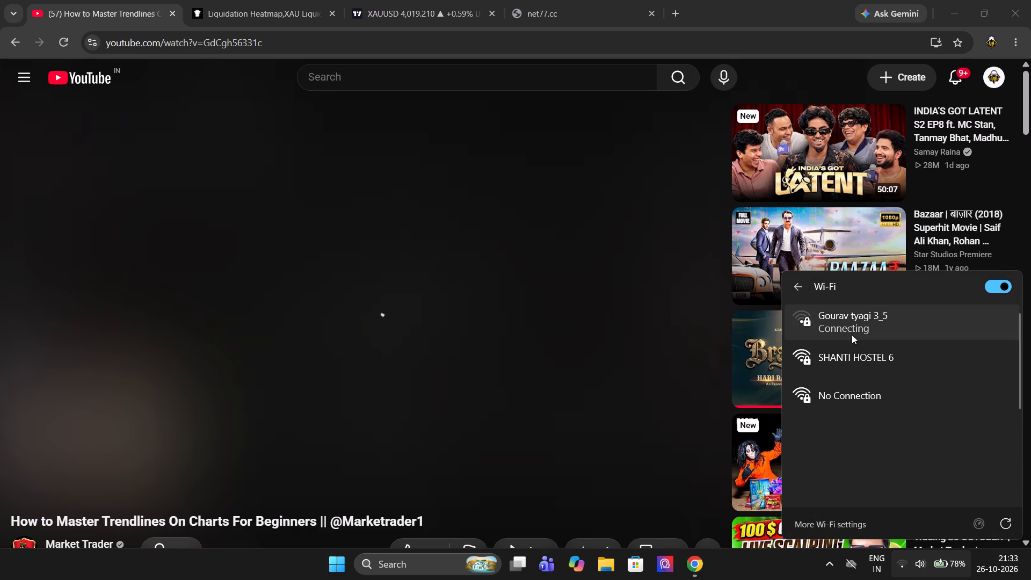
click(873, 330)
triple_click(898, 325)
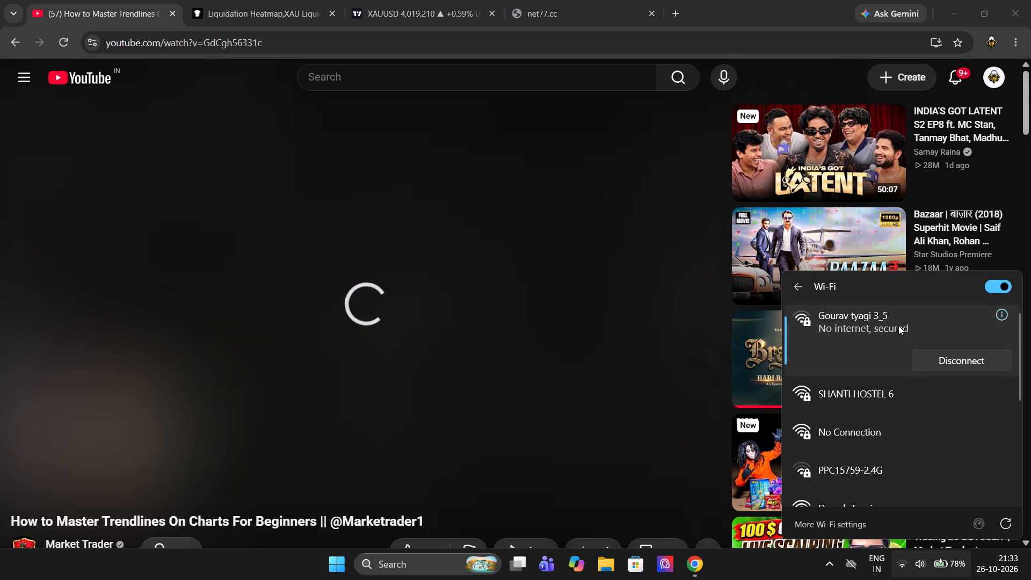
triple_click(898, 325)
triple_click(898, 325)
triple_click(898, 325)
click(898, 325)
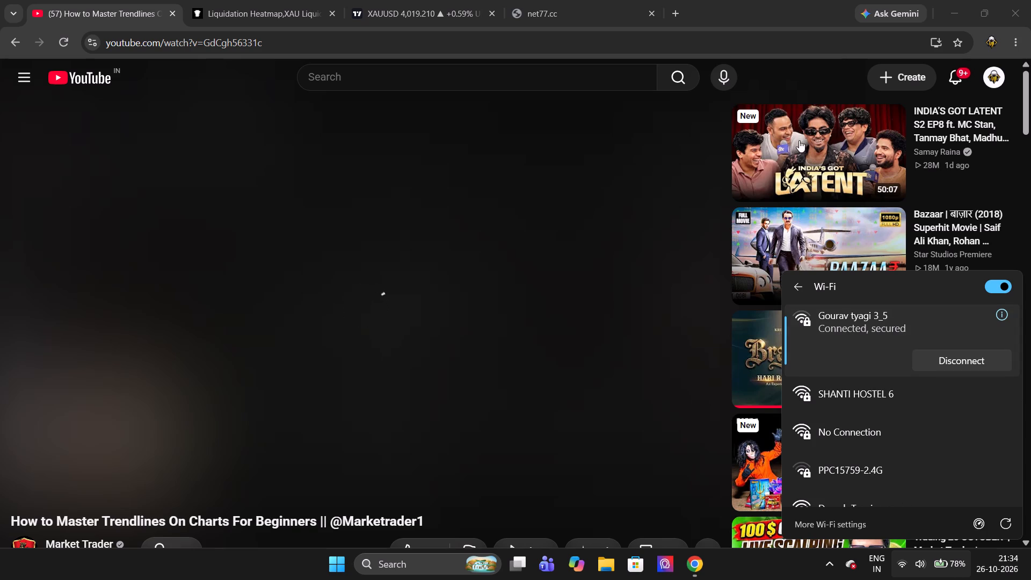
click(793, 89)
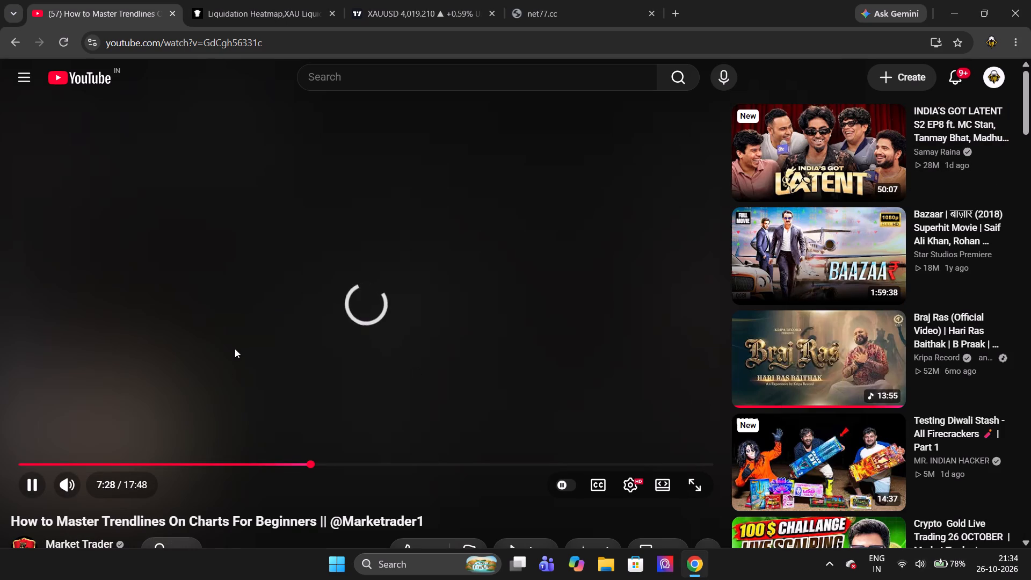
Jump back to 7:12 in the trendline video.
click(300, 464)
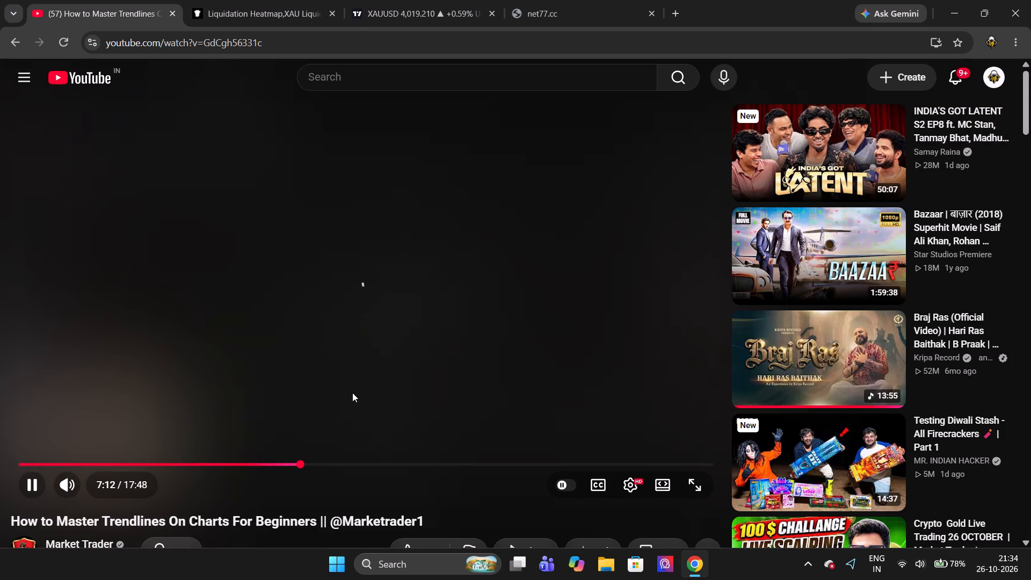
Return to the TradingView chart and change its symbol from XAUUSD to EURUSD.
click(427, 0)
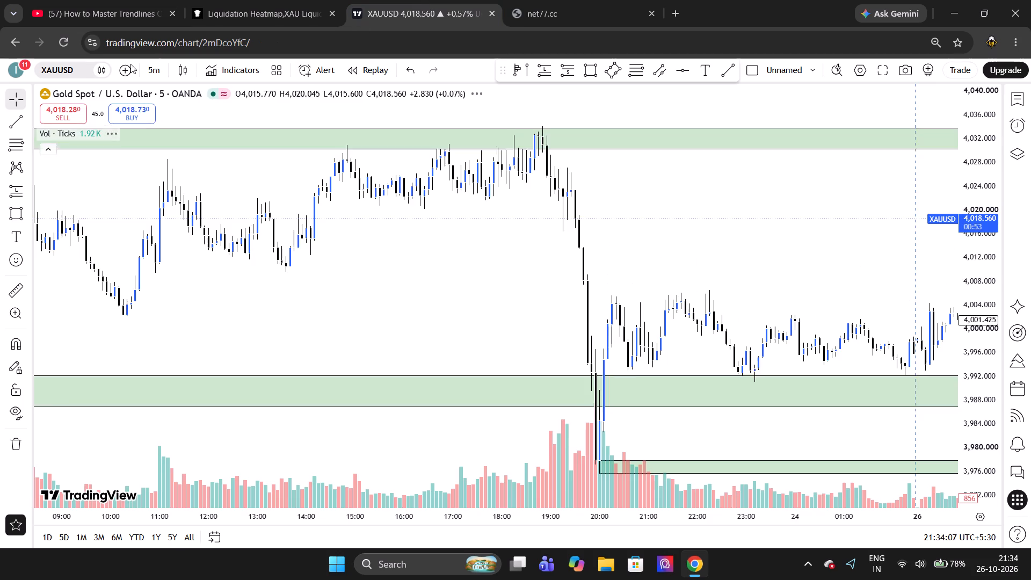
click(77, 74)
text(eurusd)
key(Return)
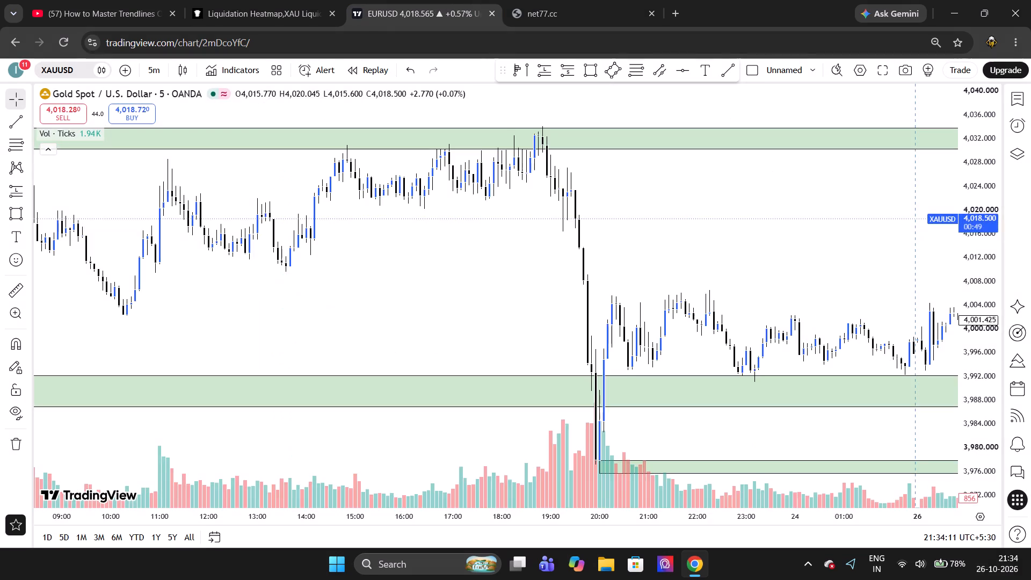
scroll(314, 336, left, 3)
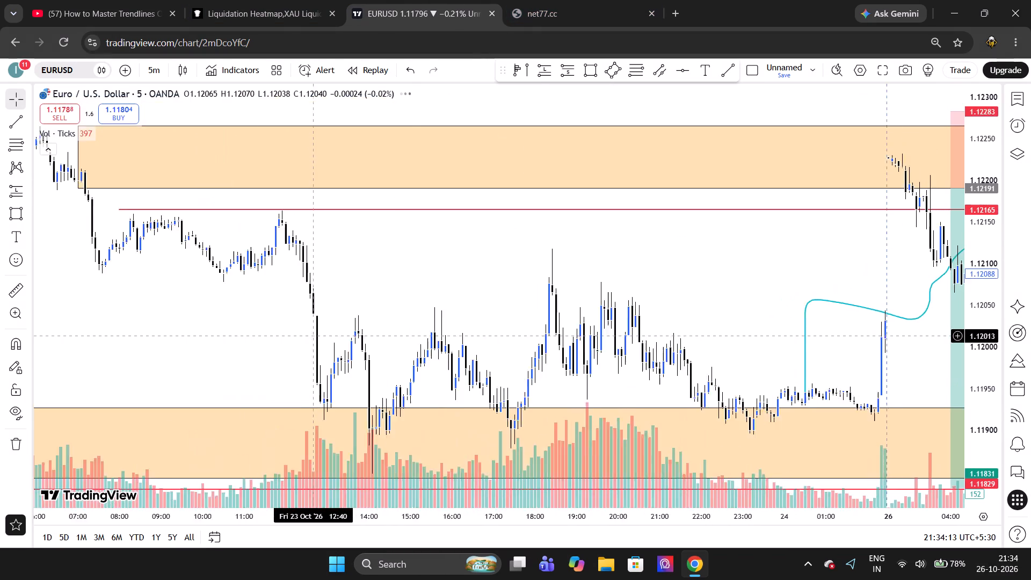
Extend the short position drawing on the EURUSD 5-minute chart forward in time to about 19:00 on 26 Oct.
scroll(314, 336, left, 7)
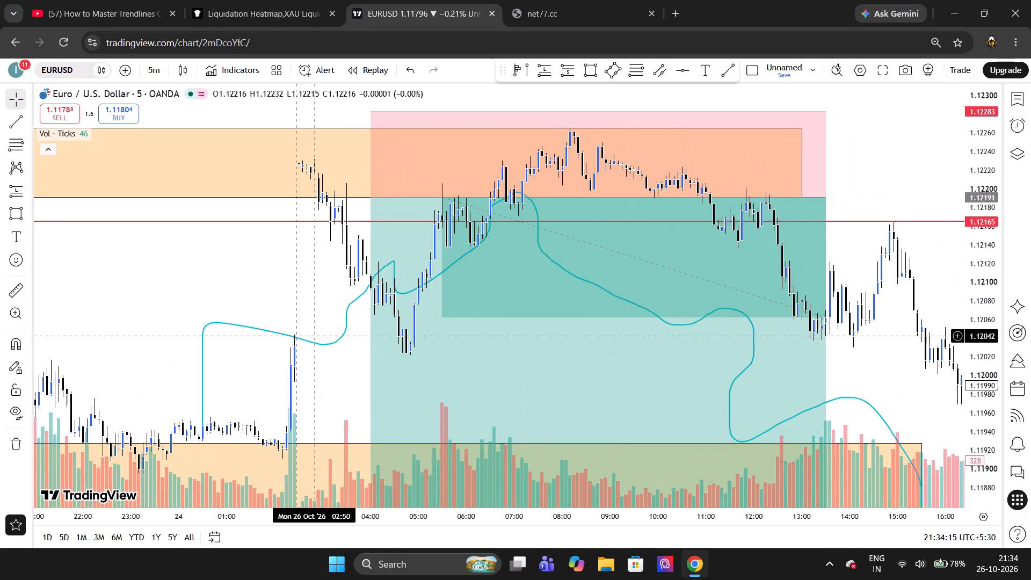
scroll(314, 336, down, 4)
scroll(314, 336, left, 2)
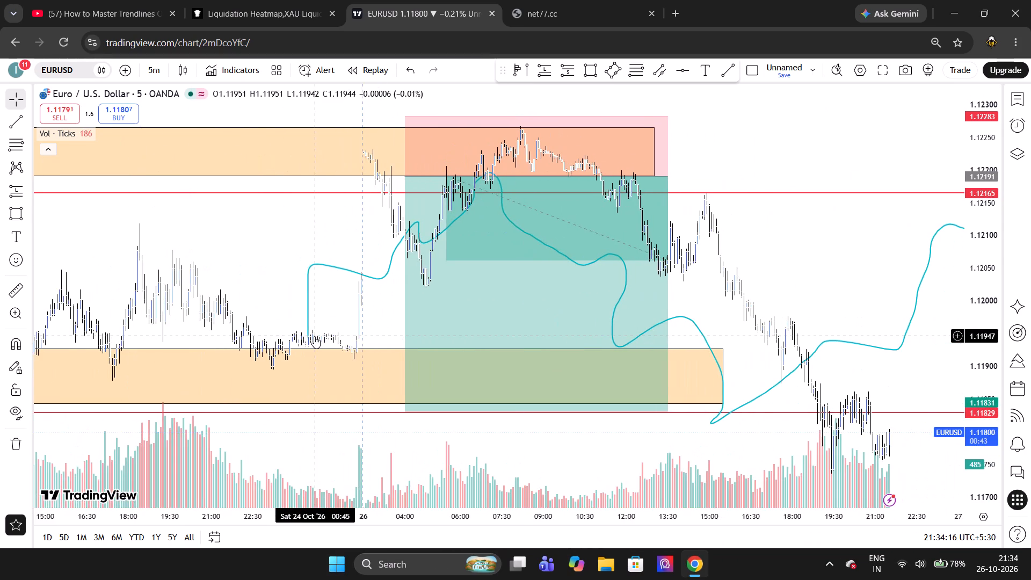
scroll(314, 336, up, 1)
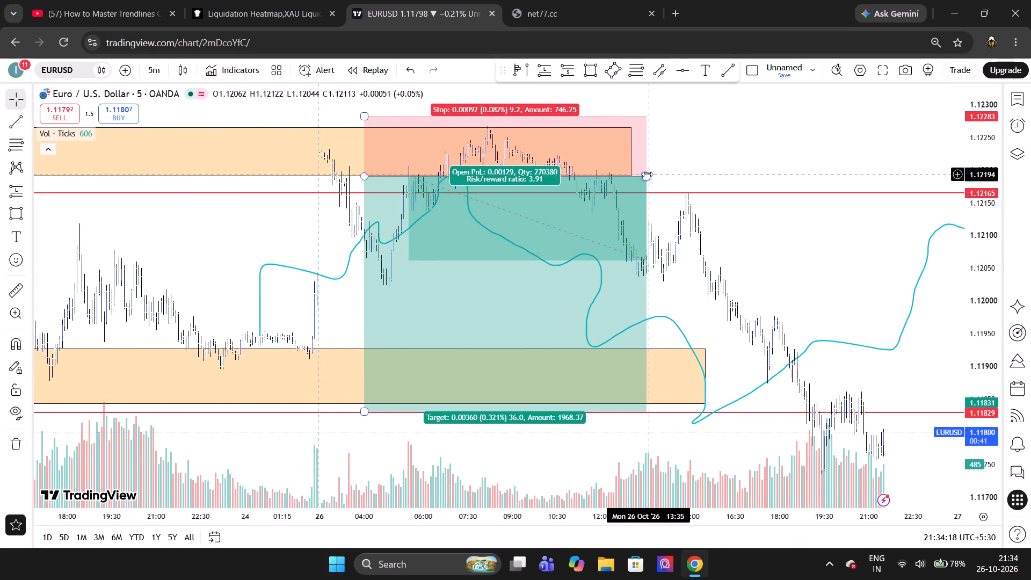
drag(647, 174, 809, 200)
click(860, 214)
Switch the EURUSD chart to the 15-minute timeframe.
scroll(860, 214, left, 3)
scroll(860, 214, down, 3)
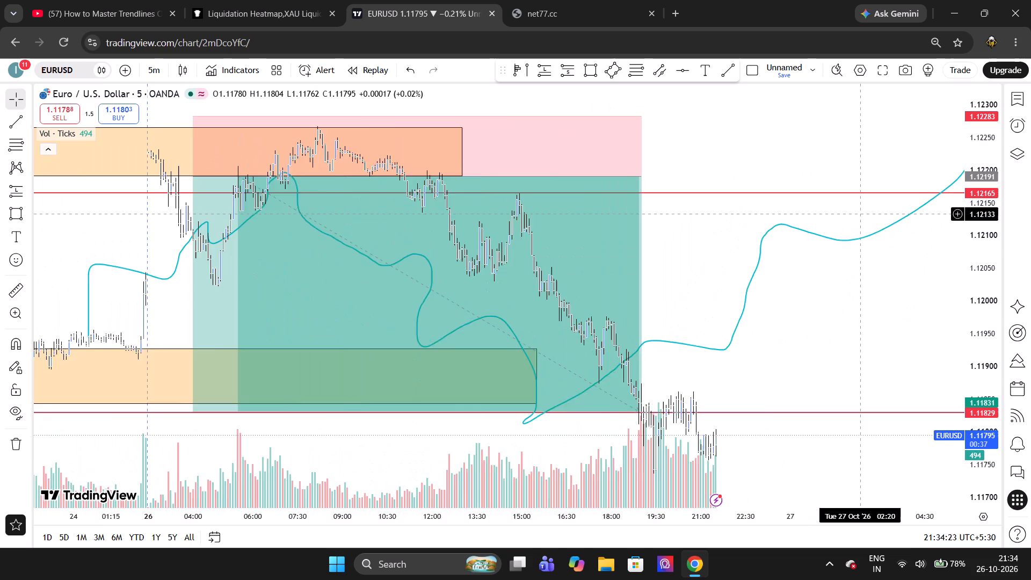
scroll(860, 214, down, 2)
text(15)
key(Return)
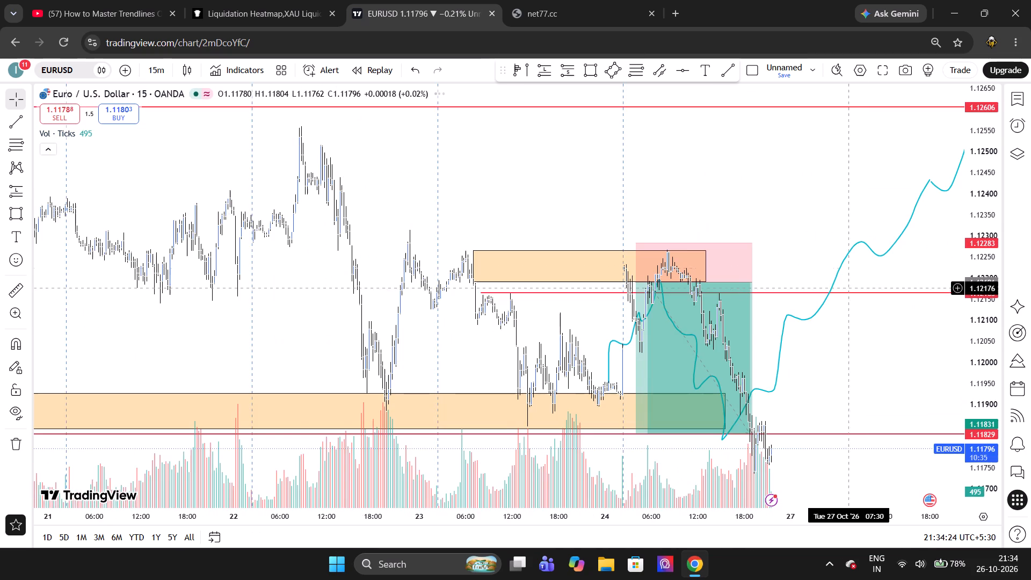
Move the short position's entry to 11:00 on 26 Oct at 1.12166, level with the 1.12165 horizontal line.
scroll(849, 289, up, 4)
scroll(849, 289, right, 1)
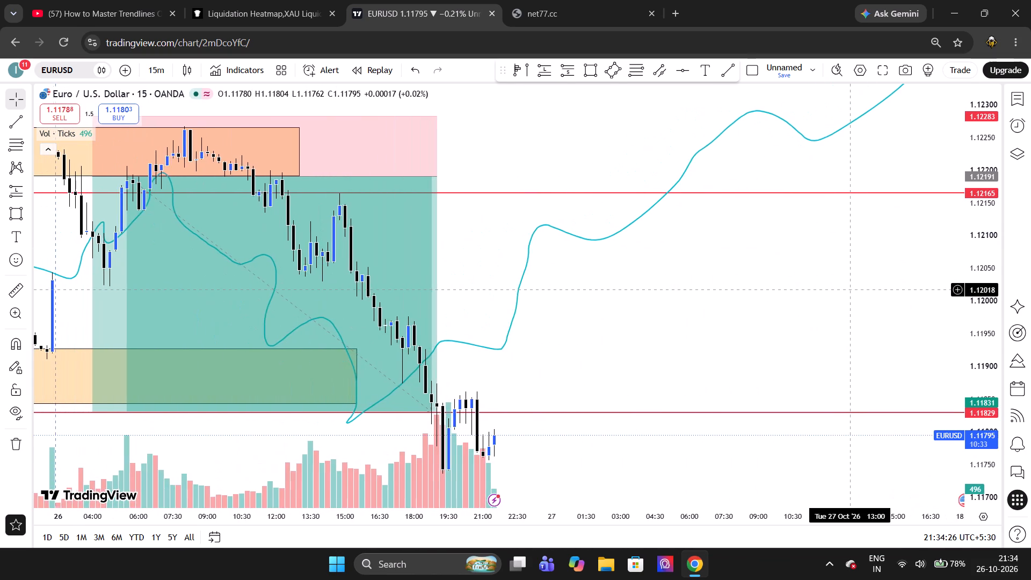
scroll(542, 311, down, 1)
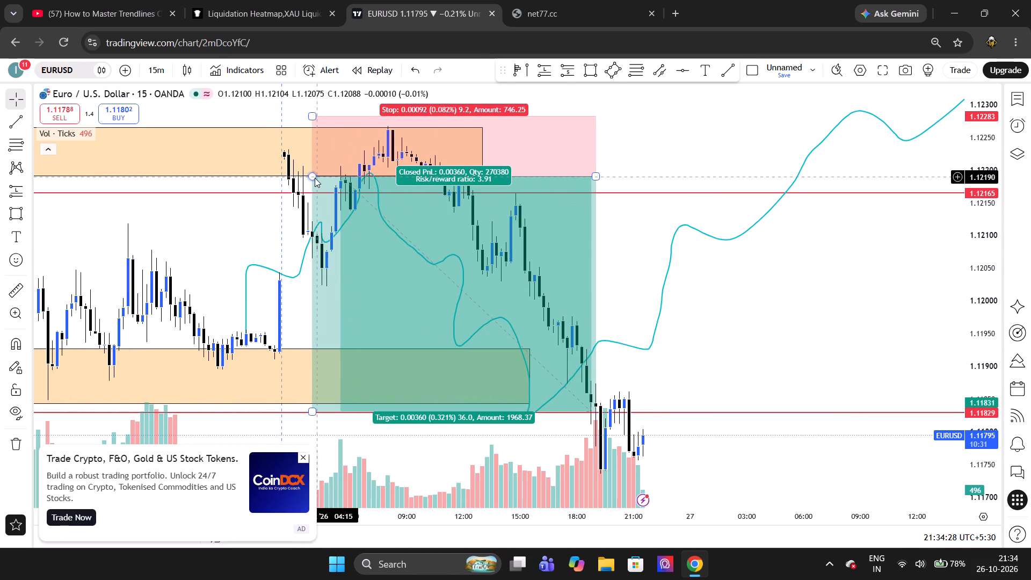
drag(314, 178, 316, 178)
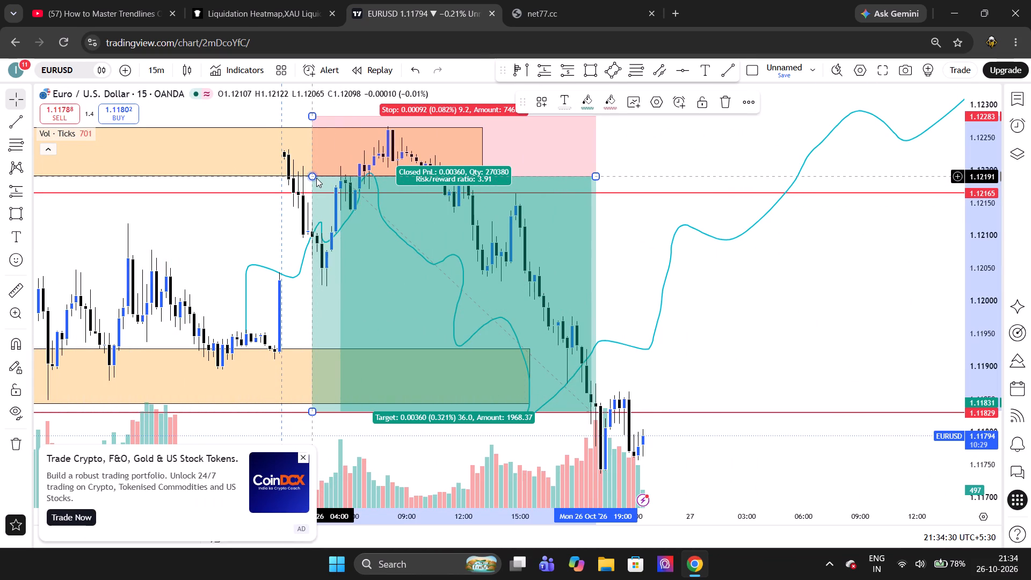
drag(316, 178, 317, 178)
drag(317, 178, 339, 180)
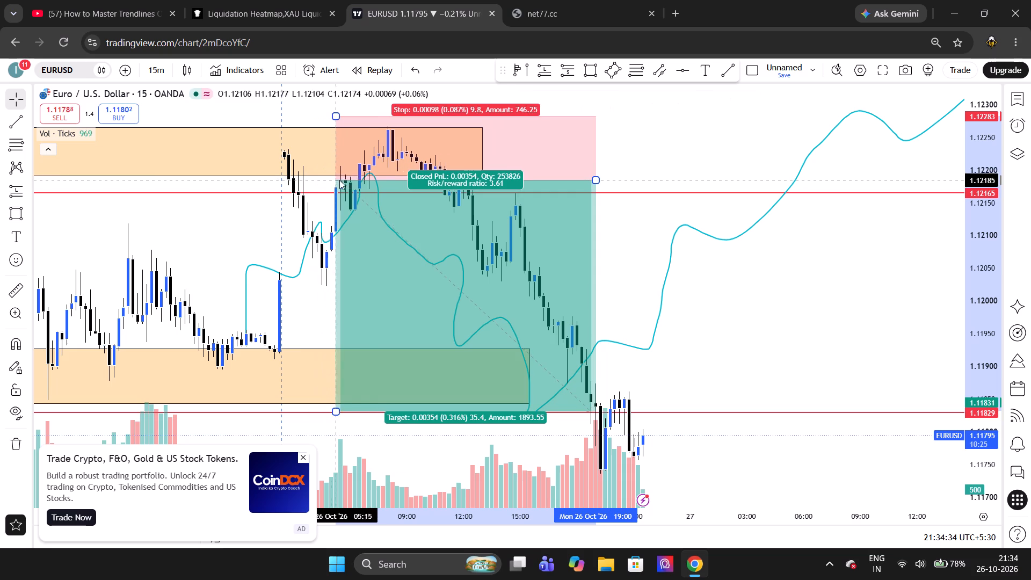
drag(339, 180, 470, 178)
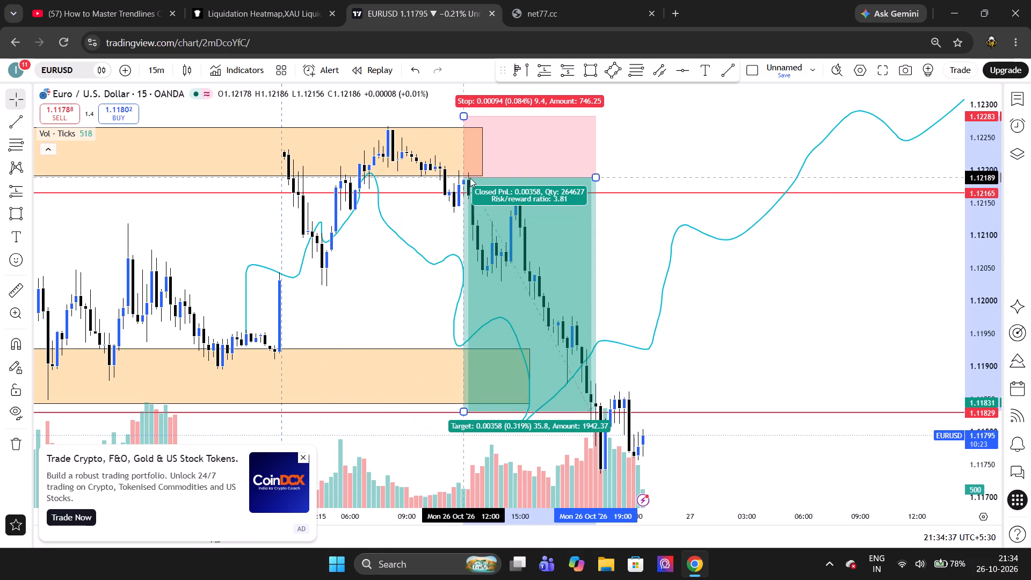
drag(470, 178, 456, 178)
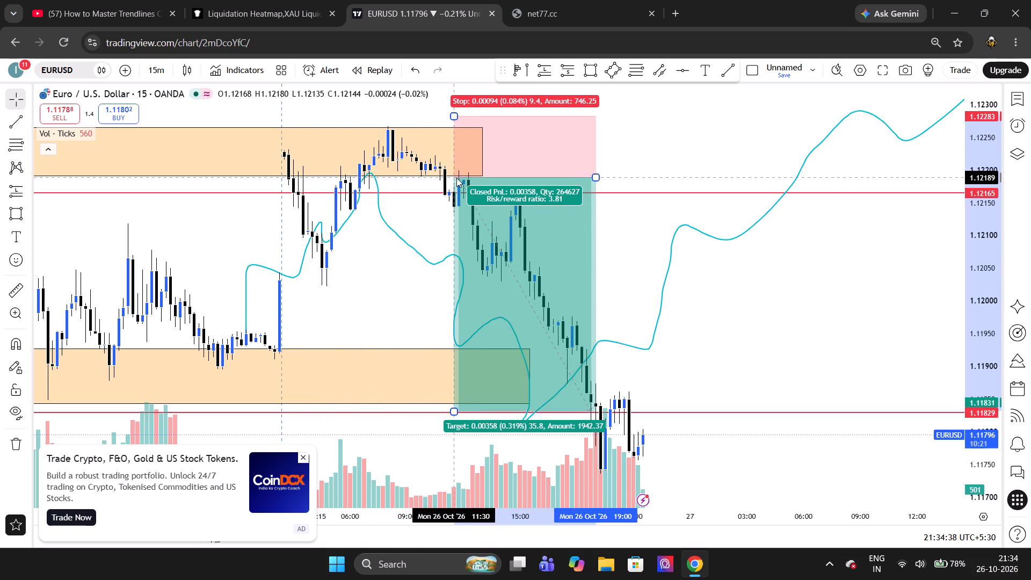
drag(456, 178, 446, 192)
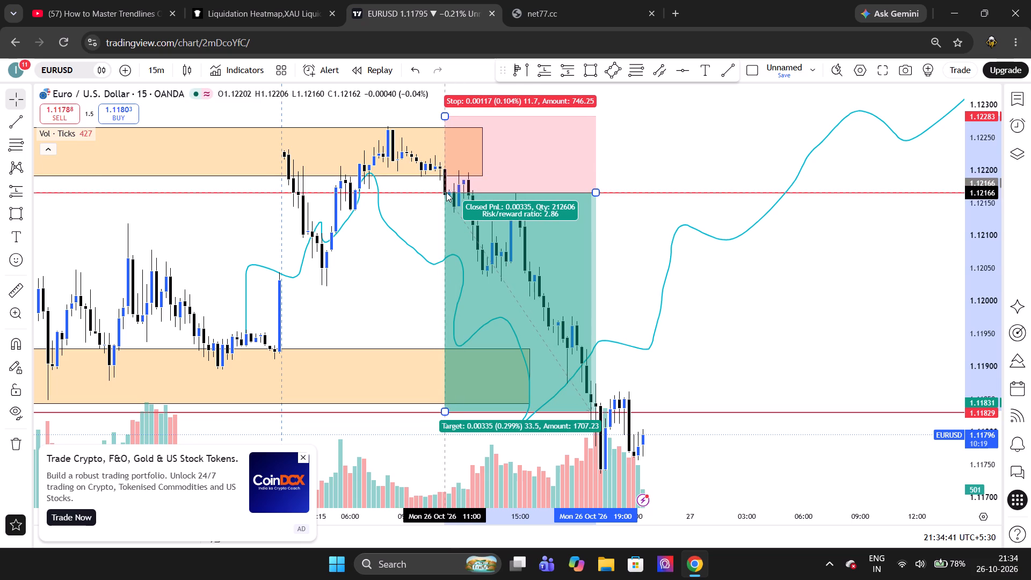
drag(446, 192, 443, 193)
click(423, 227)
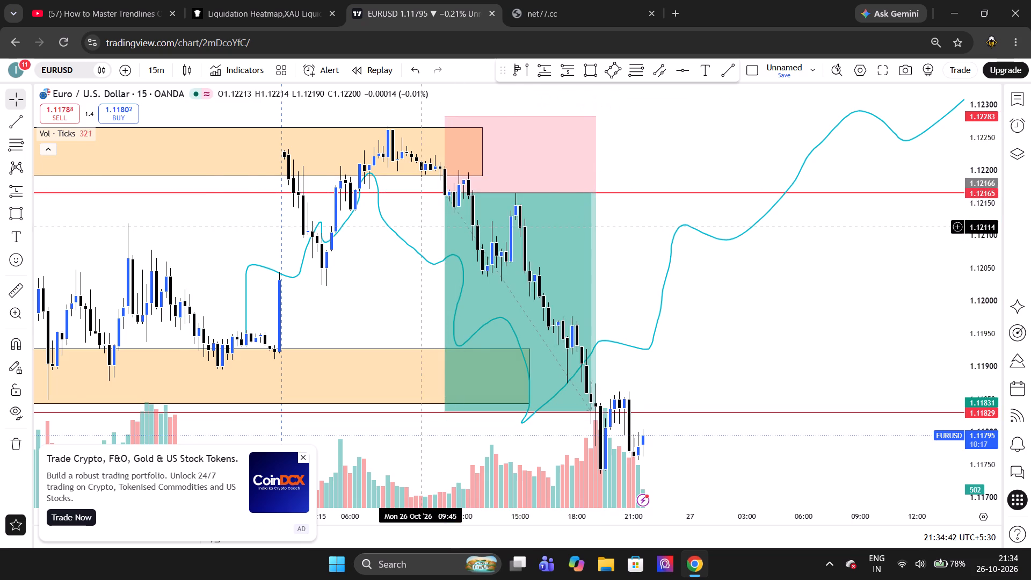
Switch the EURUSD chart to the 30-minute timeframe.
scroll(423, 227, up, 1)
click(674, 298)
scroll(674, 298, down, 2)
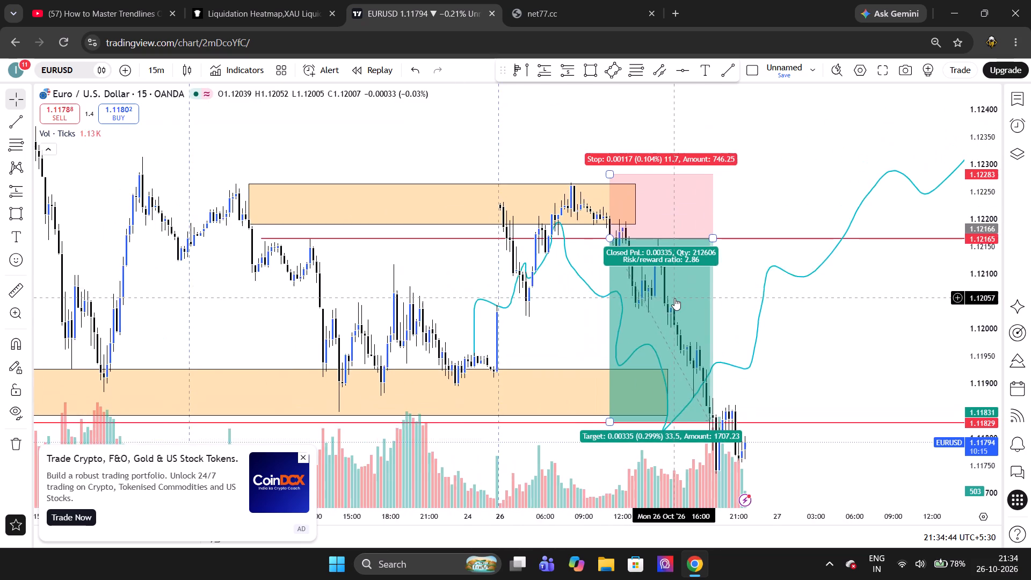
scroll(674, 298, down, 3)
scroll(485, 356, up, 1)
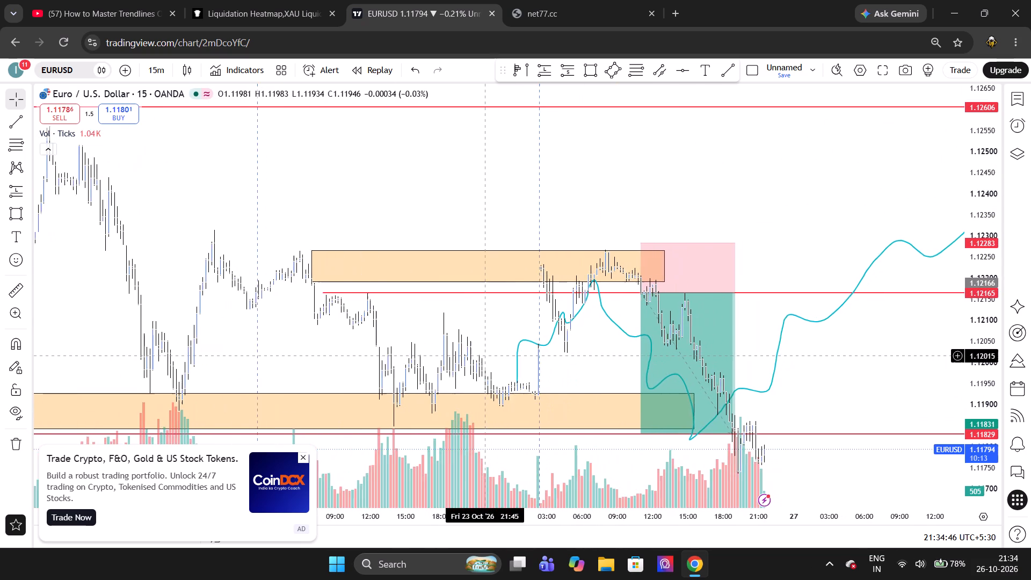
scroll(485, 356, up, 2)
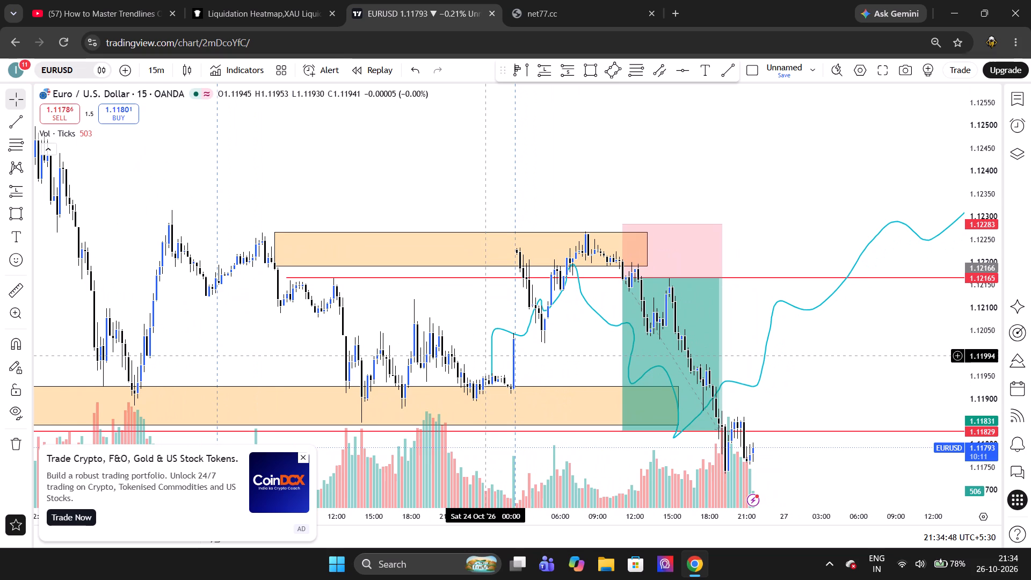
scroll(485, 356, up, 1)
text(30)
key(Return)
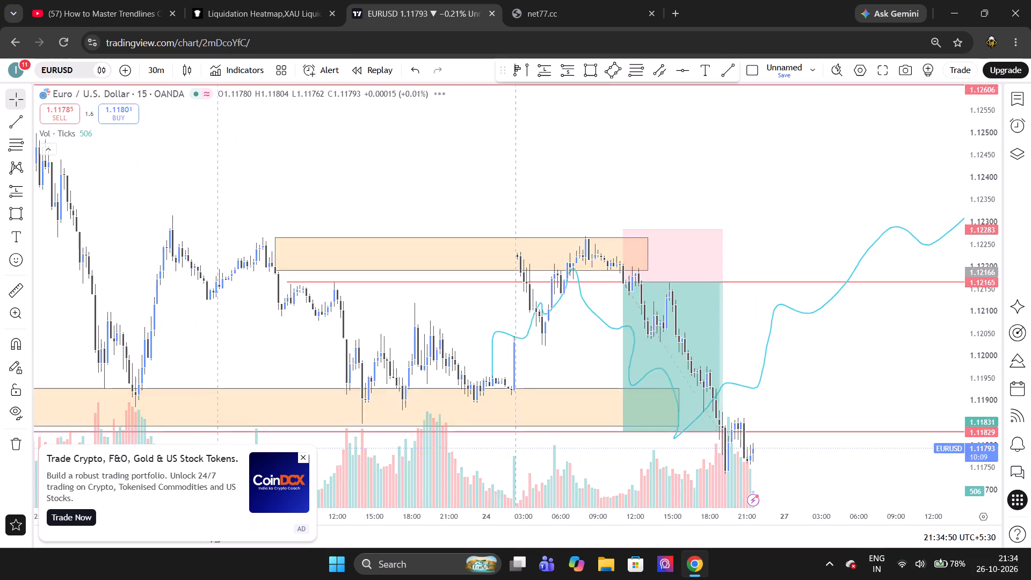
Extend the upper orange zone's start back to the candle at about 06:00 on 23 Oct.
scroll(519, 397, up, 1)
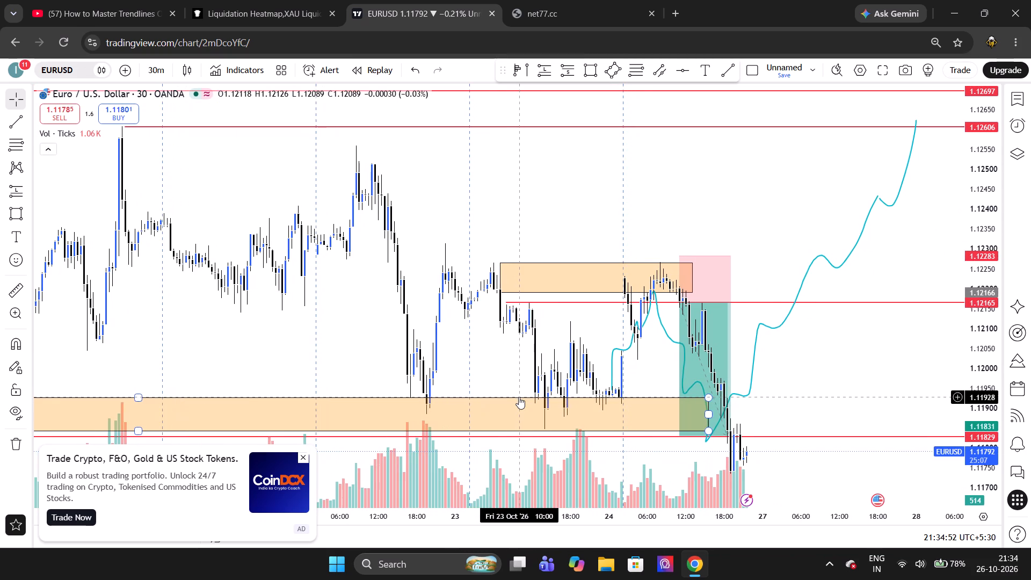
scroll(519, 397, up, 1)
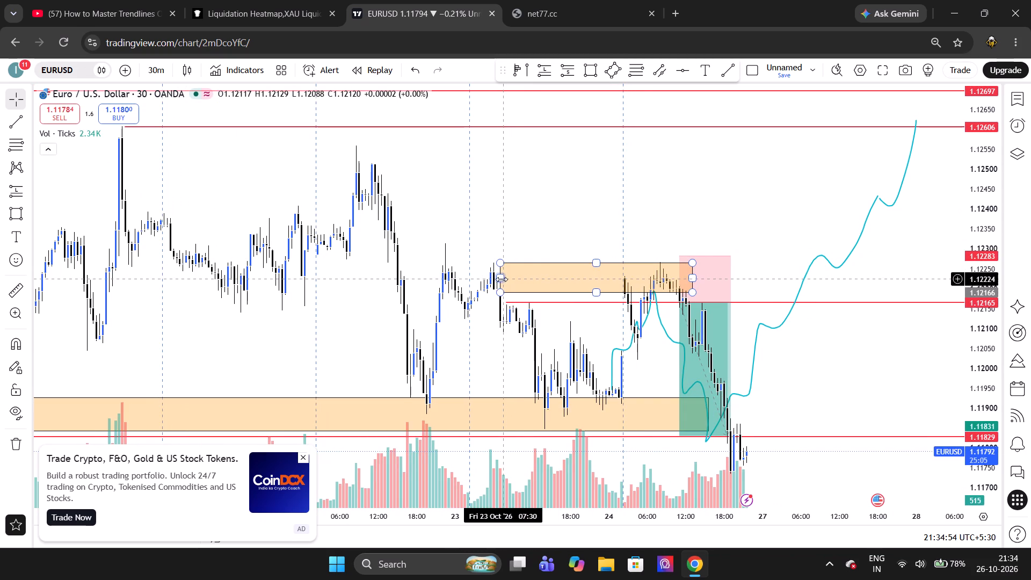
drag(502, 279, 494, 280)
click(525, 208)
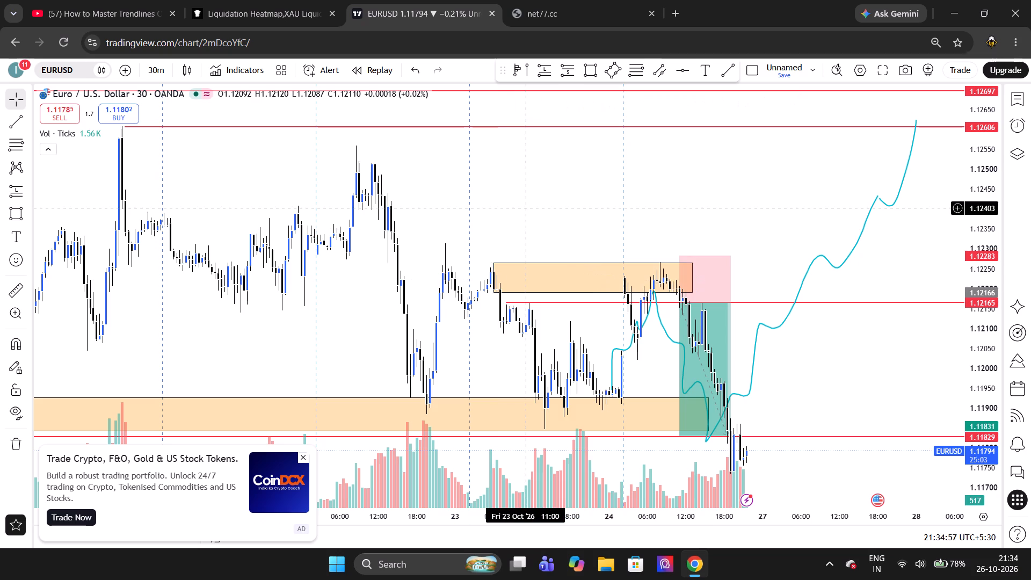
Examine the 30-minute candles from 8 to 26 Oct around the orange zones and red horizontal levels, closing the advert.
scroll(525, 208, left, 1)
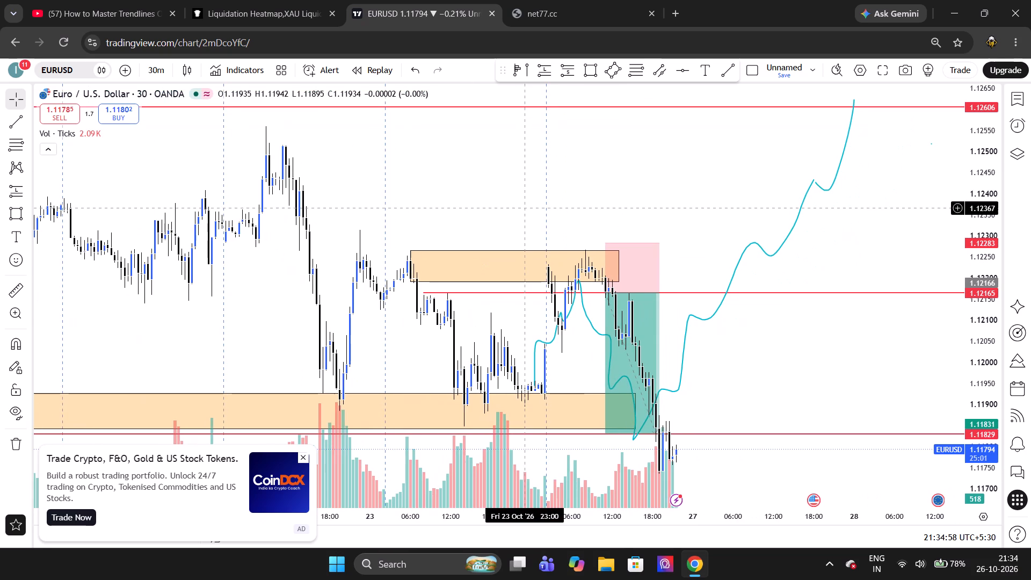
scroll(525, 208, left, 2)
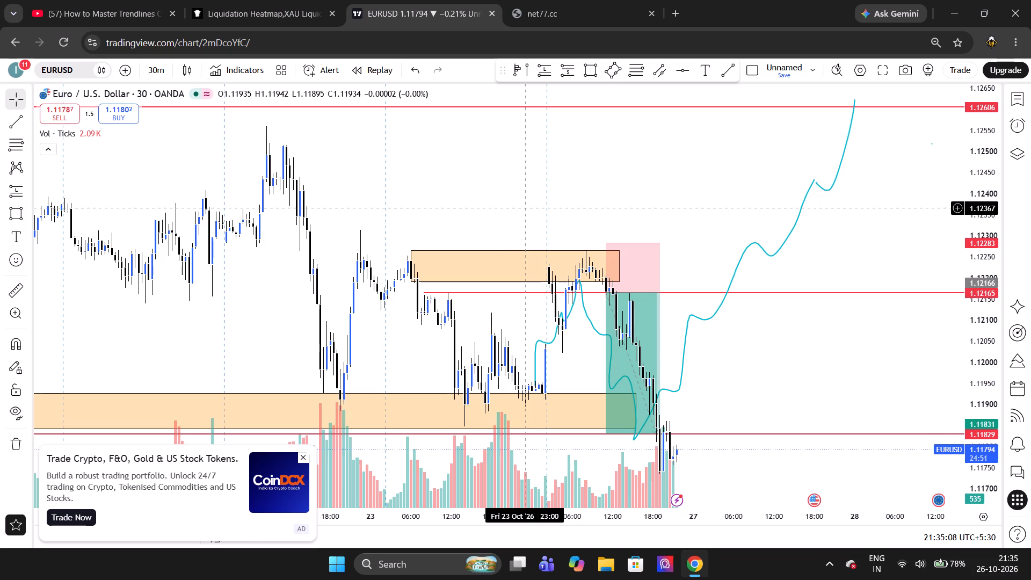
scroll(525, 208, down, 7)
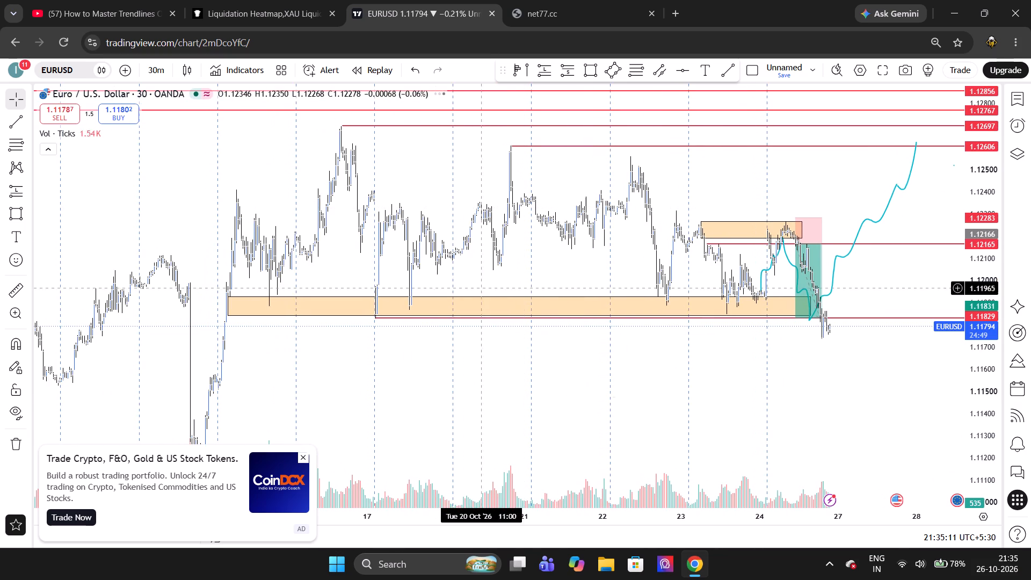
click(301, 460)
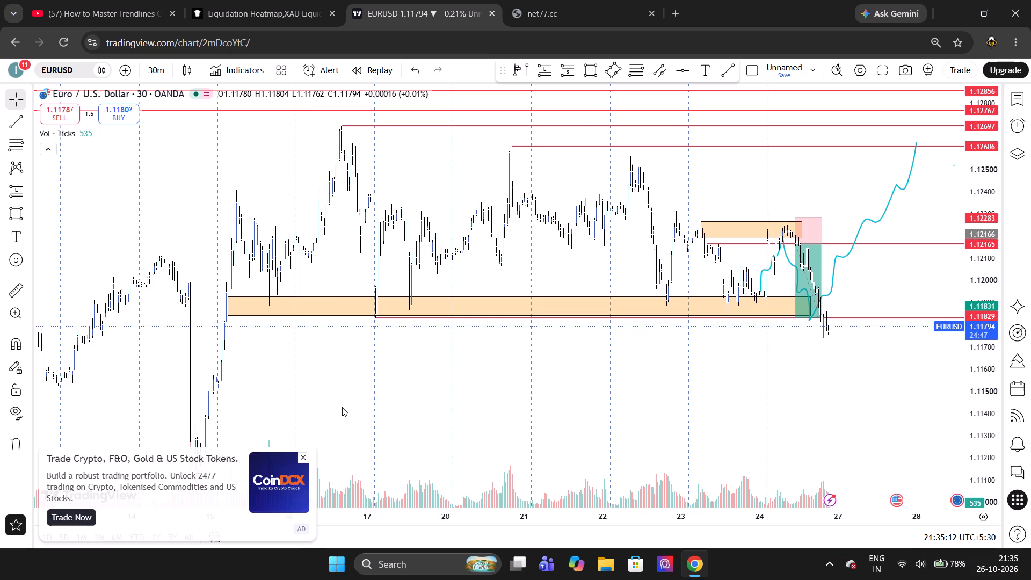
scroll(367, 372, left, 1)
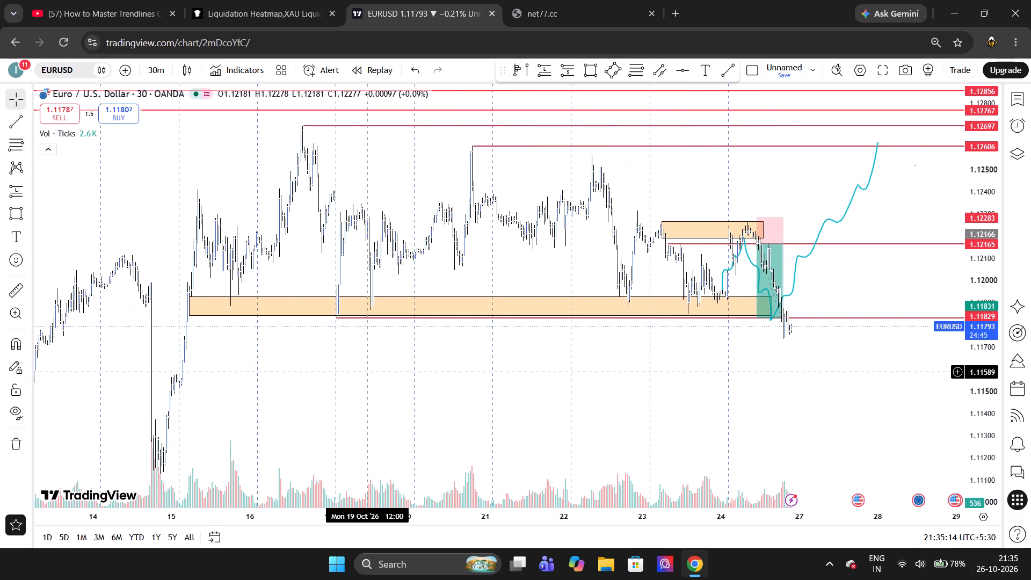
scroll(367, 372, down, 1)
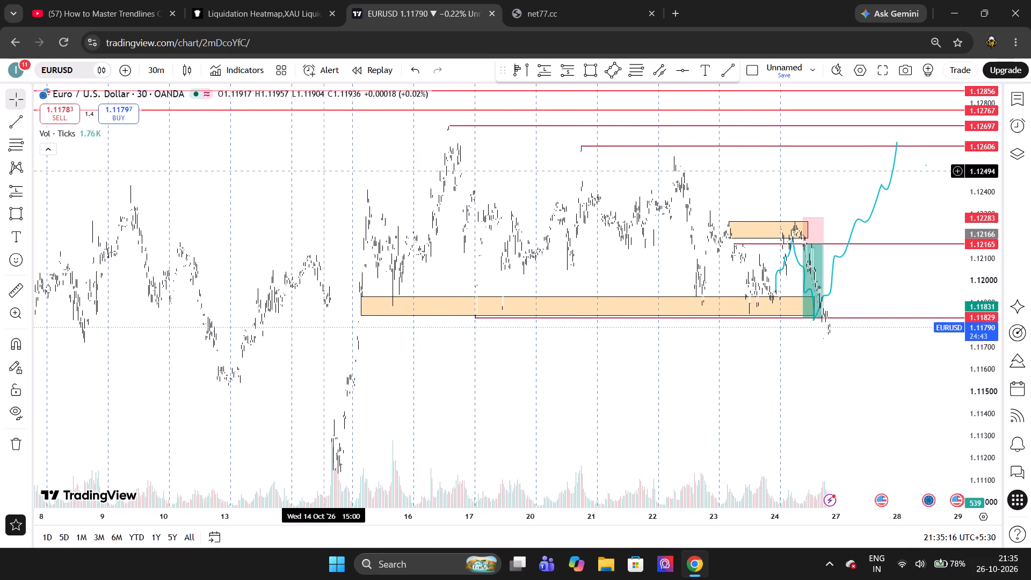
scroll(327, 228, right, 1)
scroll(327, 228, up, 3)
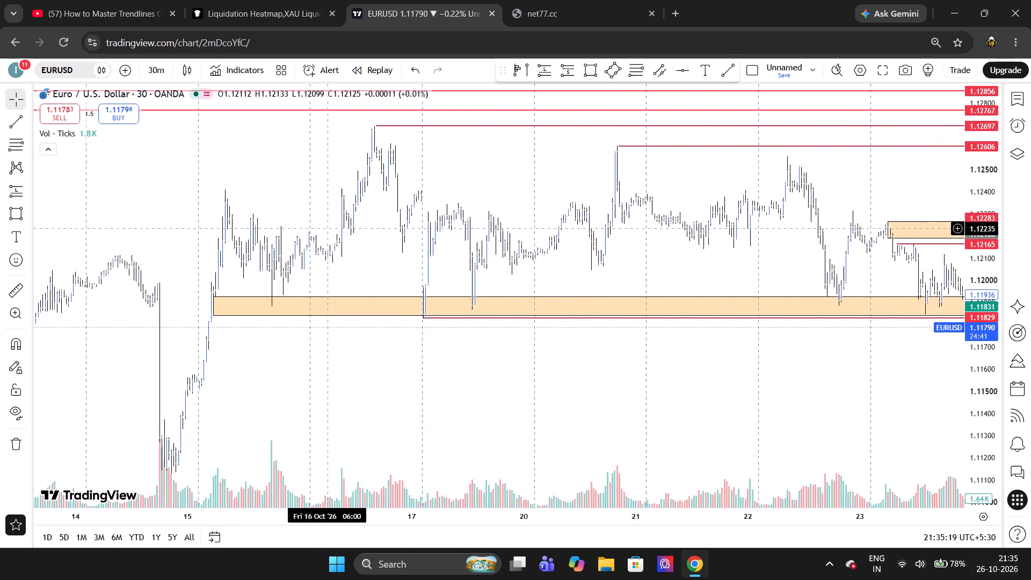
scroll(327, 228, up, 2)
scroll(327, 228, down, 1)
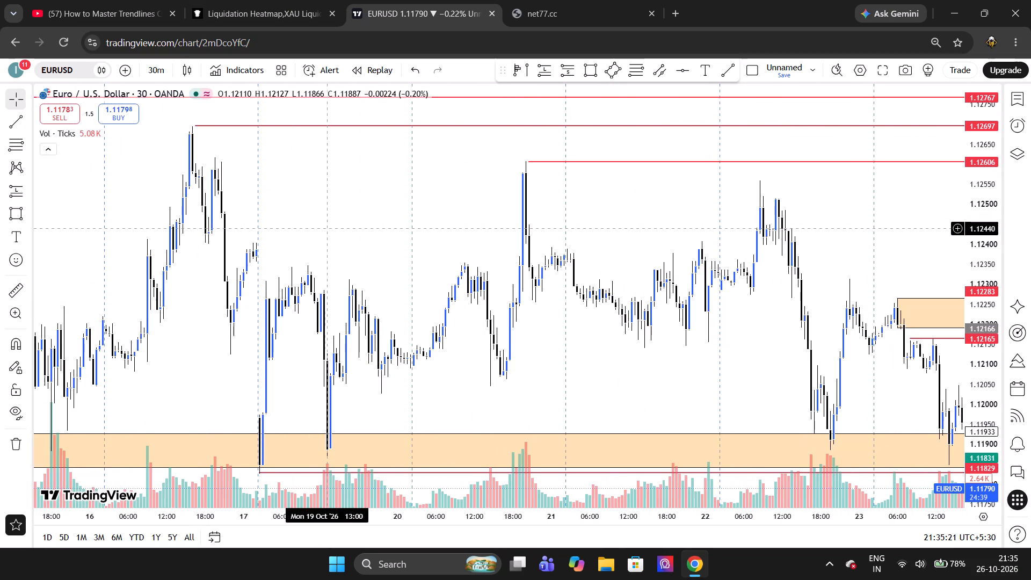
scroll(327, 228, left, 1)
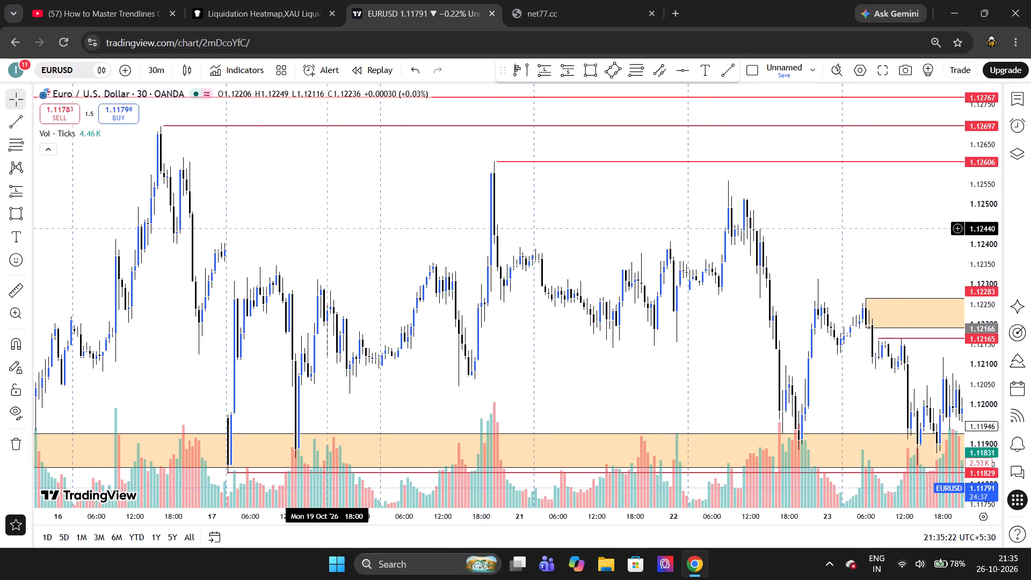
scroll(327, 228, left, 3)
scroll(327, 228, down, 1)
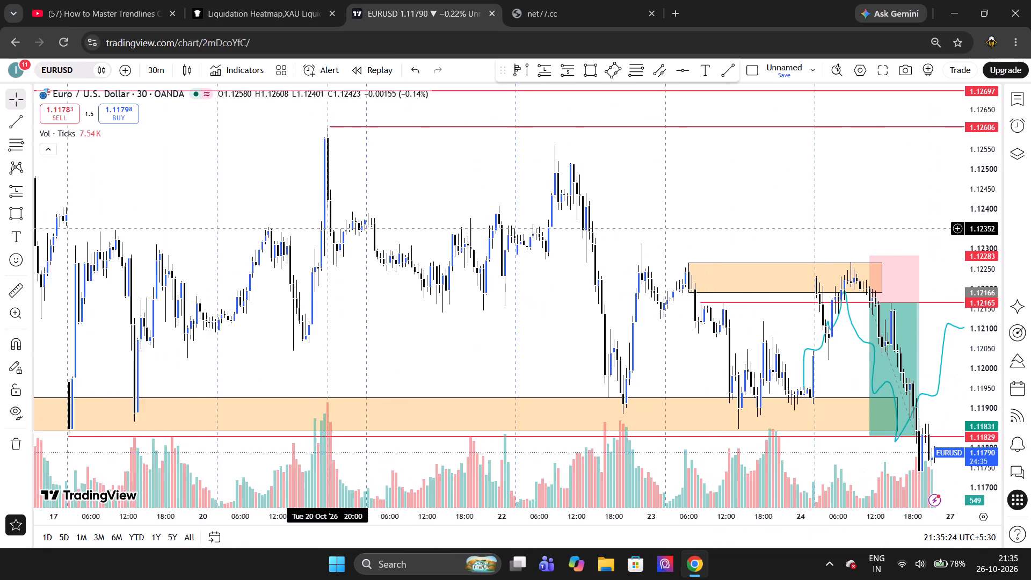
scroll(327, 228, down, 1)
scroll(327, 228, left, 1)
scroll(327, 228, up, 1)
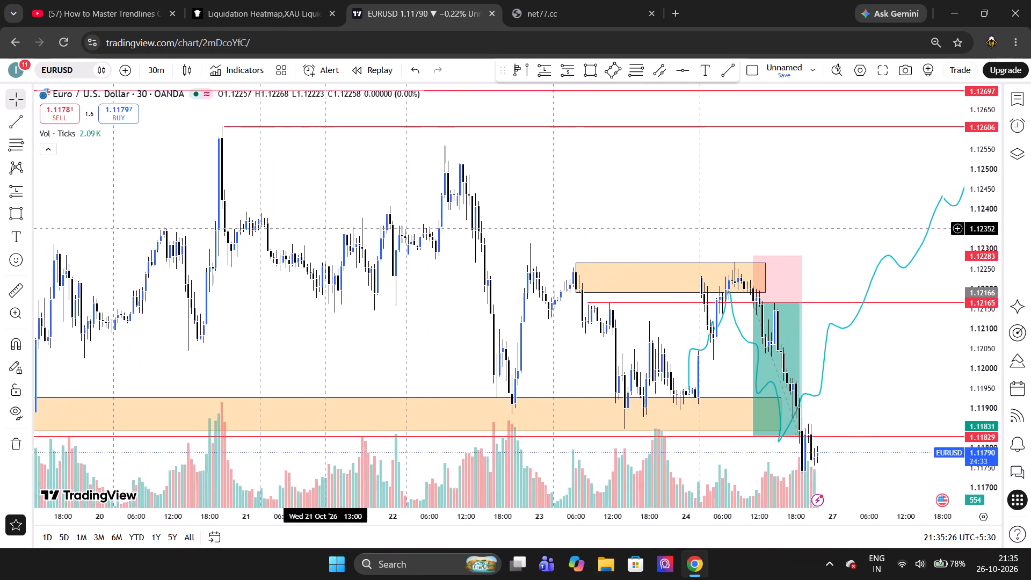
scroll(327, 228, up, 1)
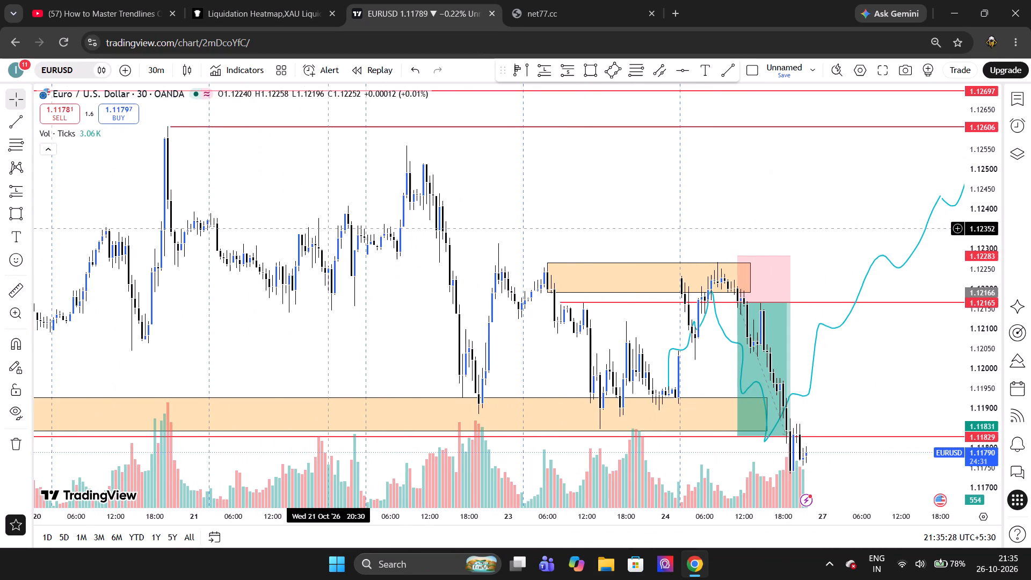
Extend the lower orange zone forward in time past the latest candles to about 07:30 on 27 Oct.
scroll(327, 228, left, 1)
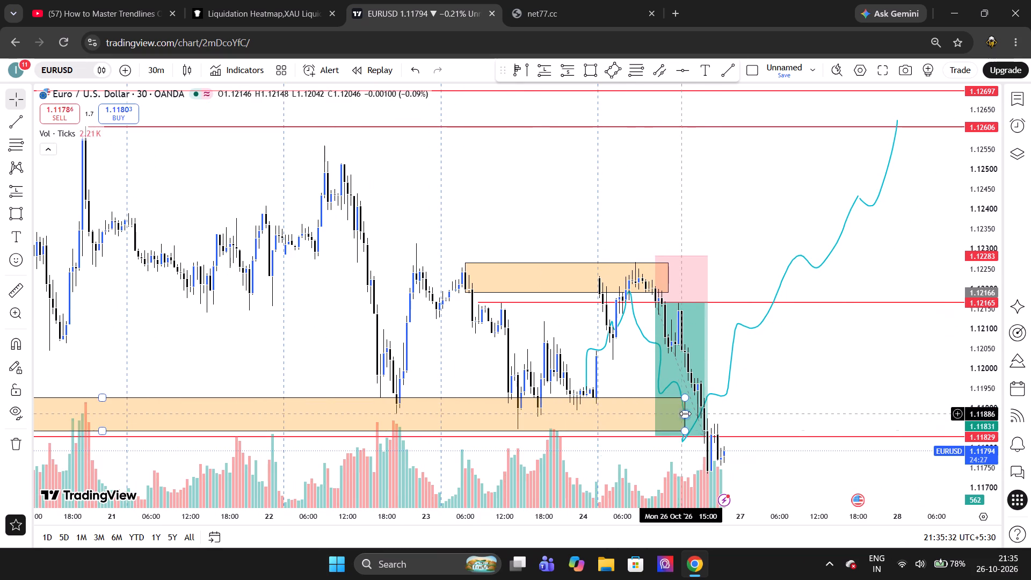
drag(688, 414, 789, 431)
click(784, 450)
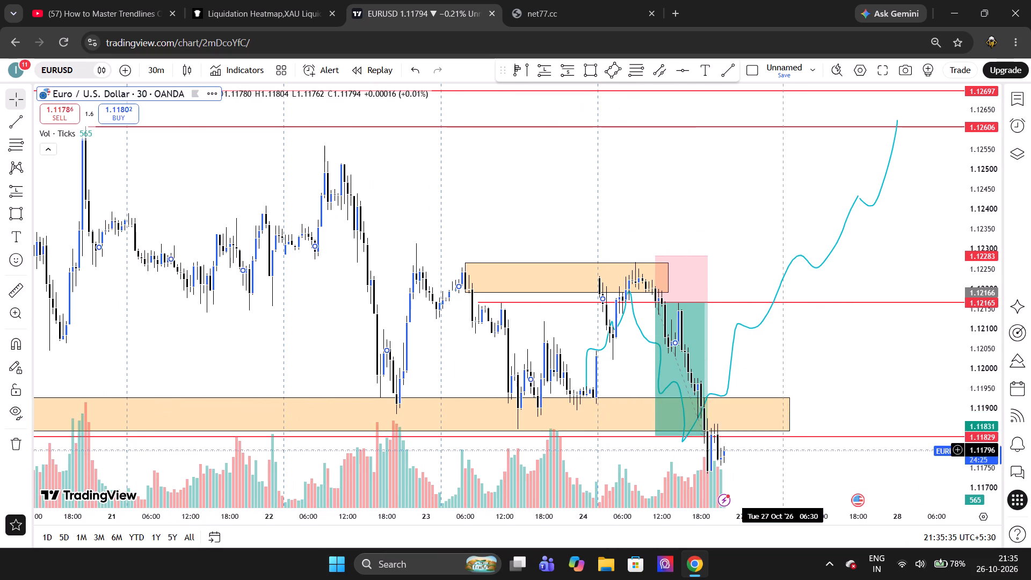
Examine the 30-minute EURUSD candles from 10 to 27 Oct around the lower orange zone and the 14 Oct low.
scroll(784, 450, down, 5)
scroll(551, 387, right, 2)
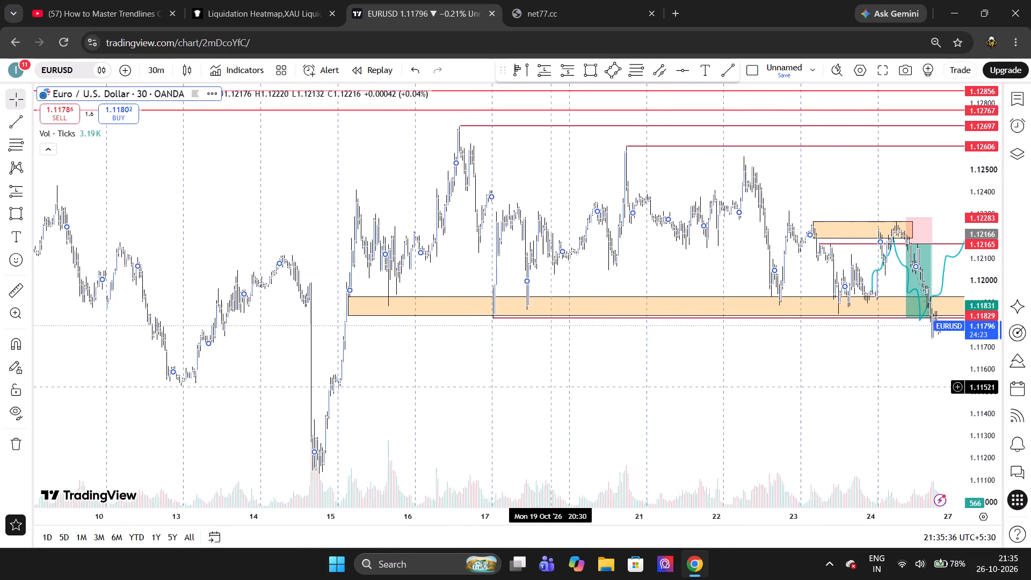
scroll(551, 387, up, 1)
scroll(551, 387, right, 1)
scroll(551, 387, up, 1)
scroll(551, 387, right, 1)
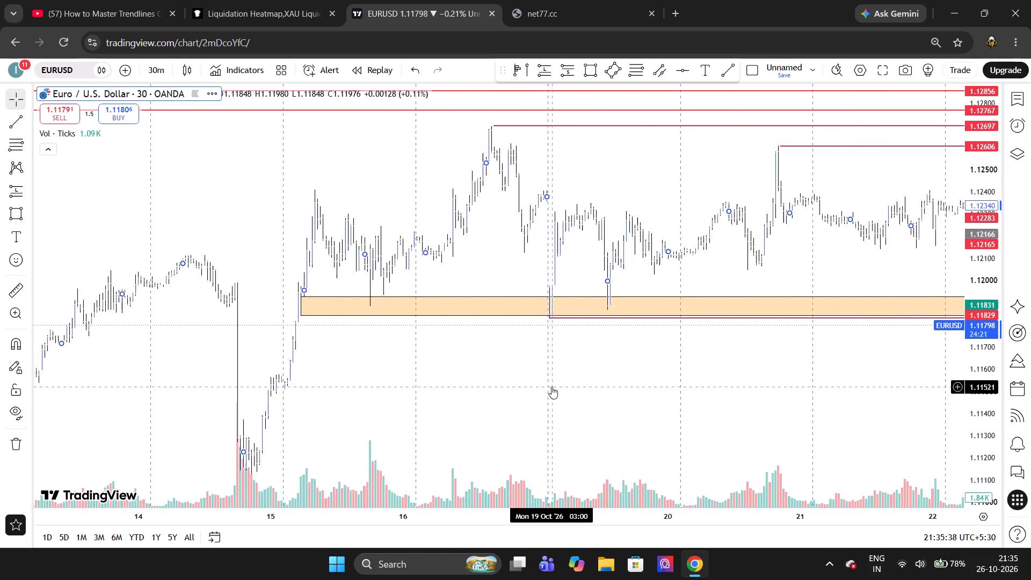
scroll(551, 387, right, 1)
scroll(551, 387, up, 1)
scroll(551, 387, right, 1)
scroll(551, 387, up, 1)
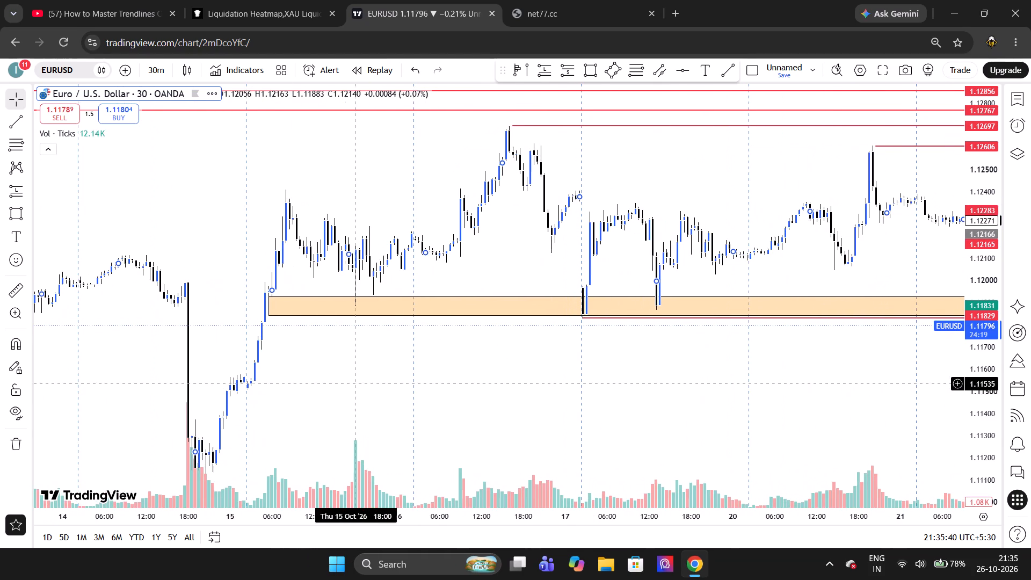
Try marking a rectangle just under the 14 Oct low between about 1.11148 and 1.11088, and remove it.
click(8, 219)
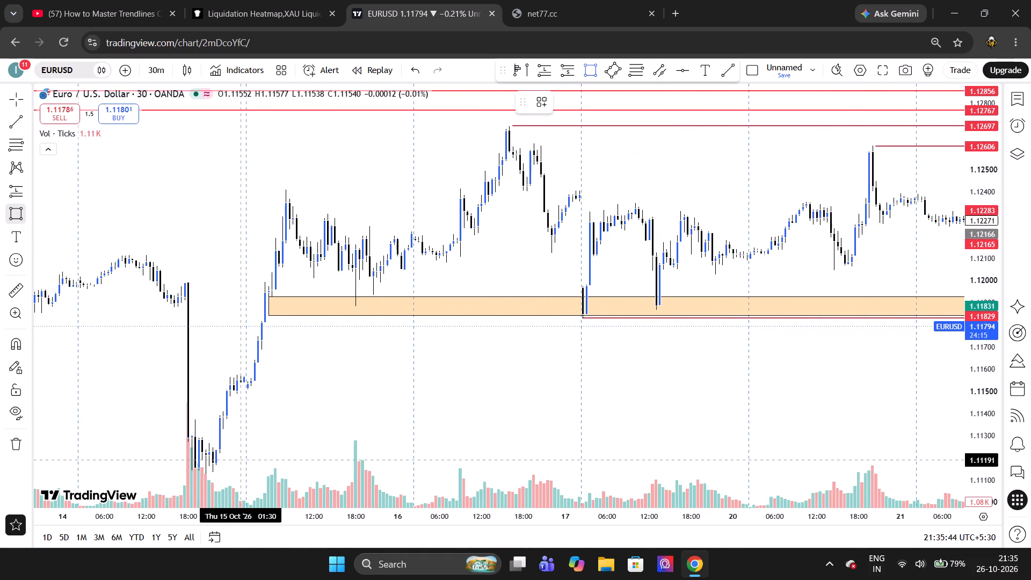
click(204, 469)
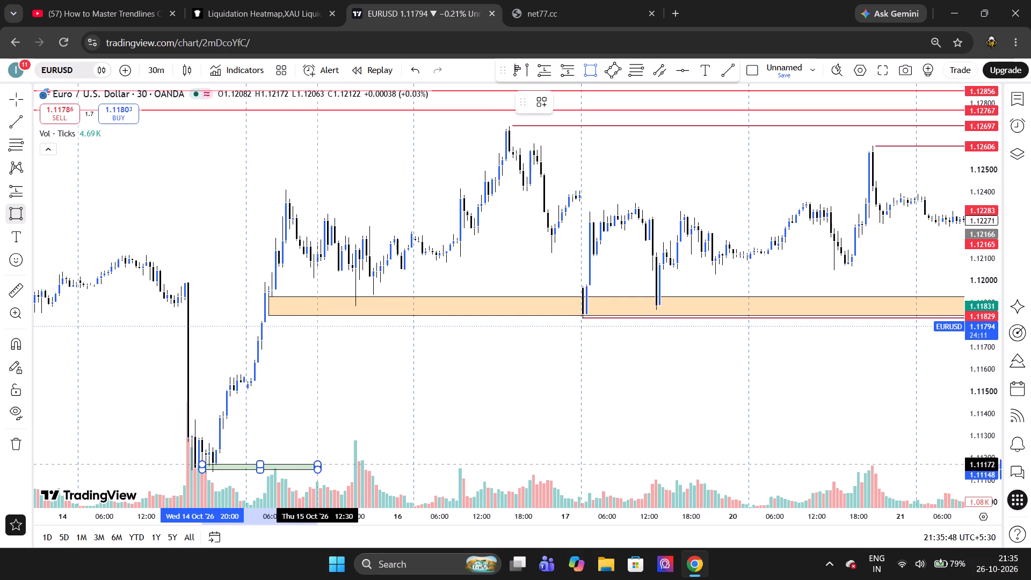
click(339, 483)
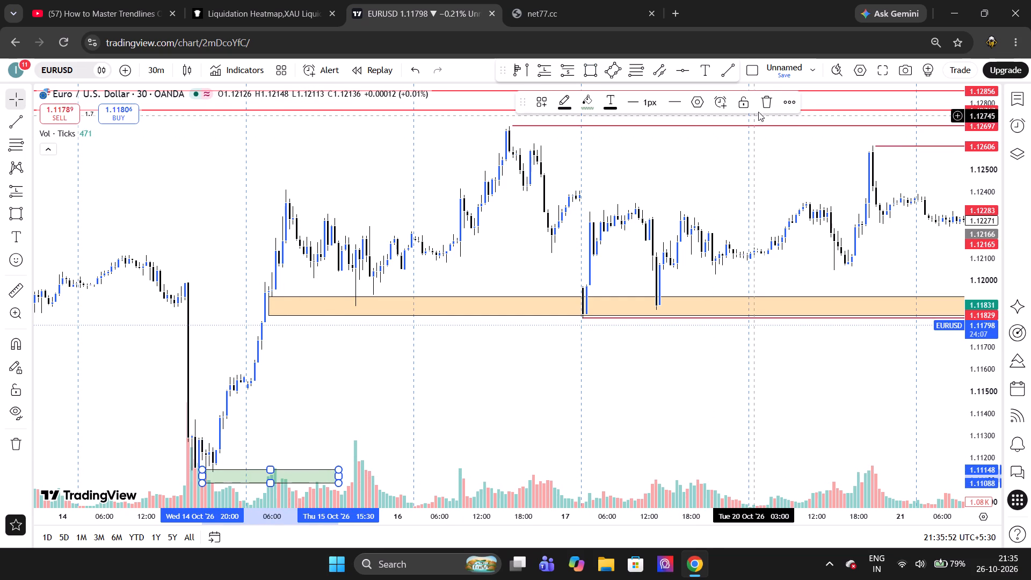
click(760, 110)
Draw a rectangle zone around the 14 Oct low, from about 1.11281 to 1.11134, spanning 14 Oct 17:30 to 19 Oct 02:30.
scroll(417, 382, right, 3)
scroll(417, 382, up, 2)
scroll(417, 382, down, 1)
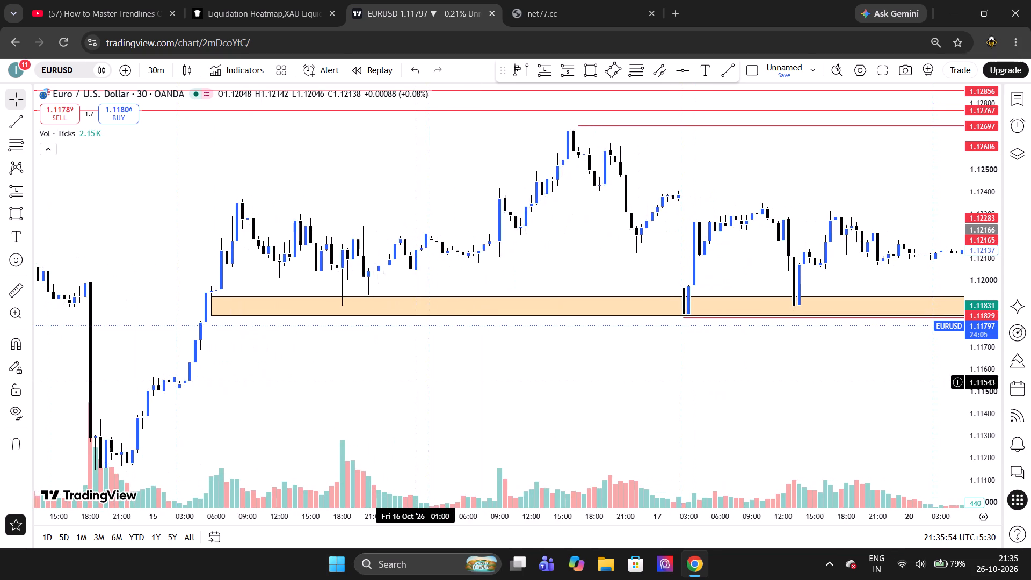
scroll(417, 382, down, 1)
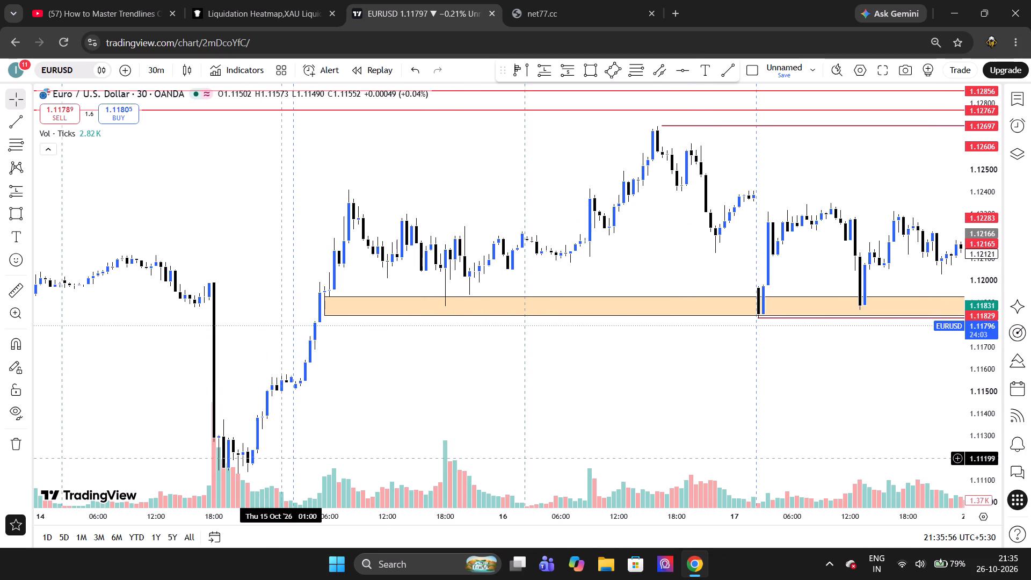
scroll(356, 435, down, 3)
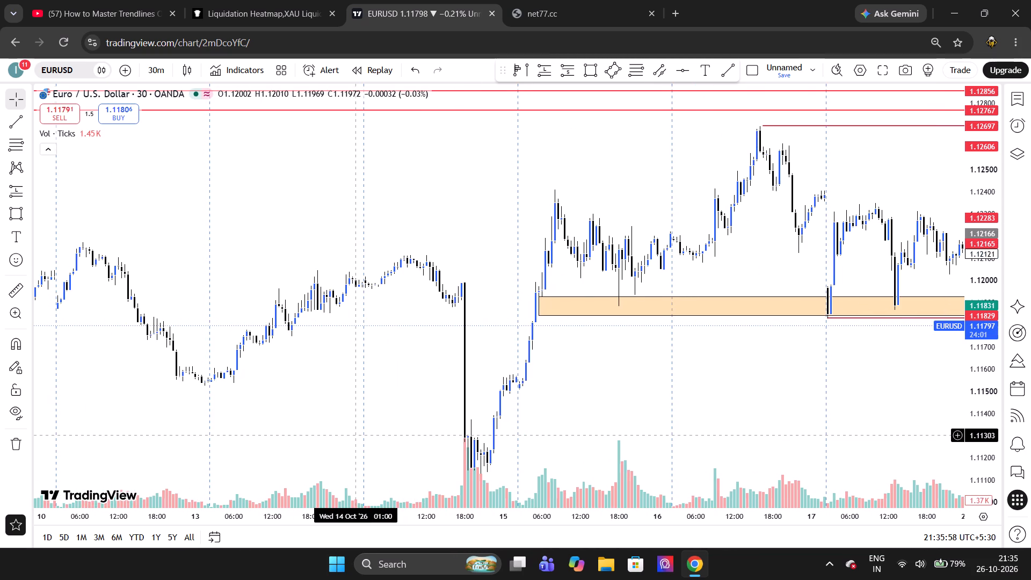
scroll(356, 435, down, 1)
scroll(356, 435, left, 1)
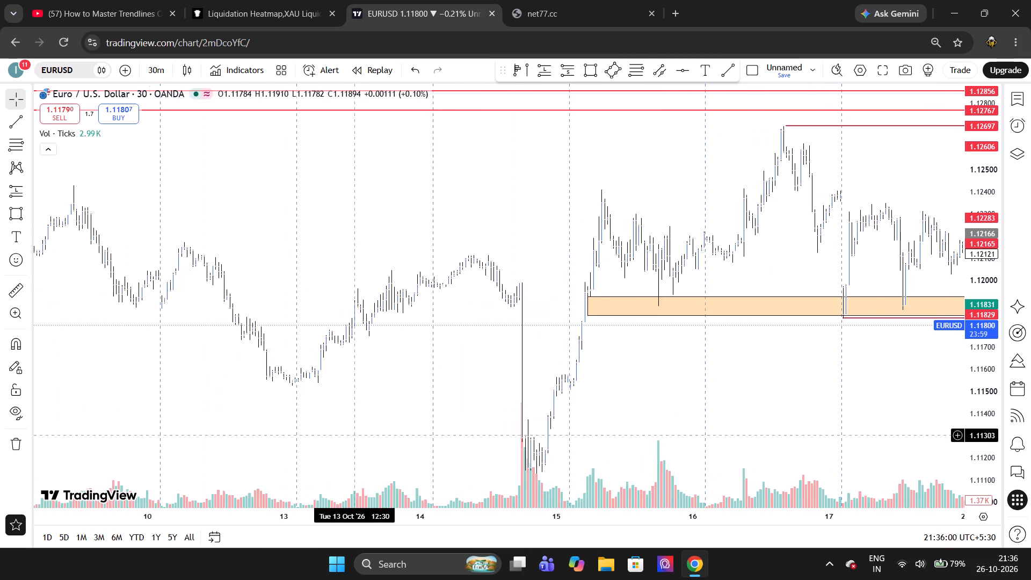
scroll(356, 435, left, 2)
scroll(356, 435, up, 2)
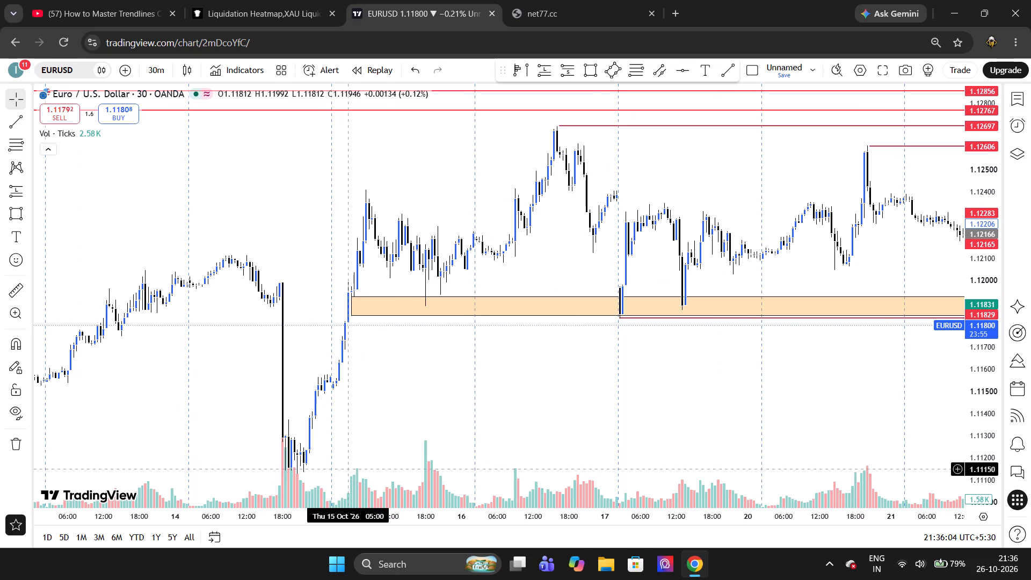
click(16, 213)
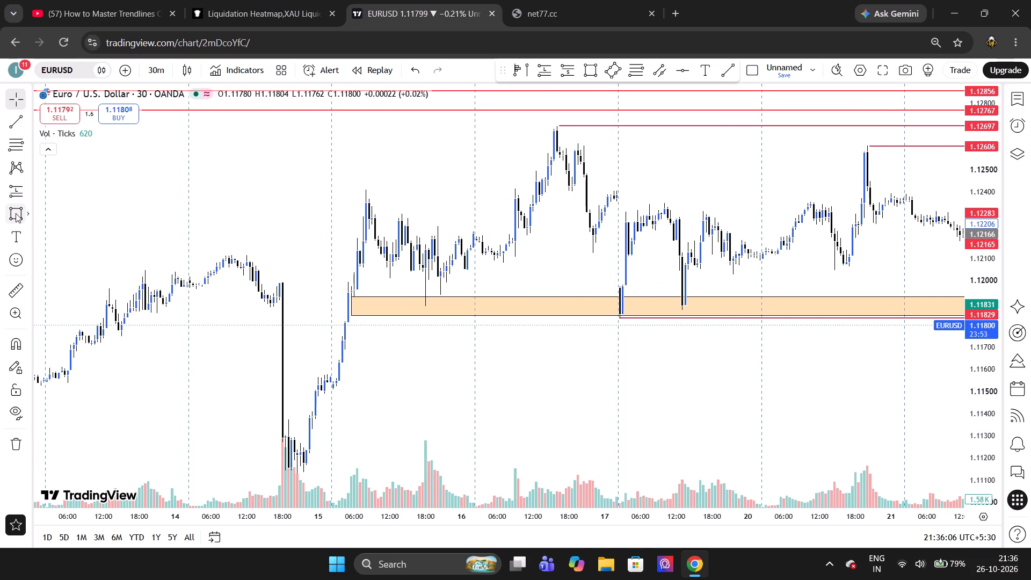
click(280, 440)
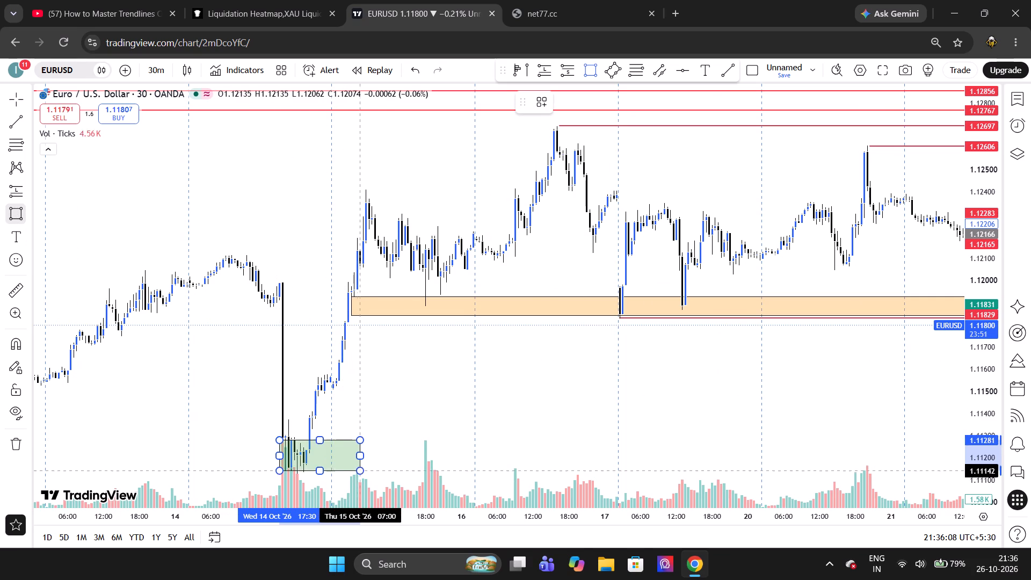
click(367, 473)
drag(370, 459, 620, 451)
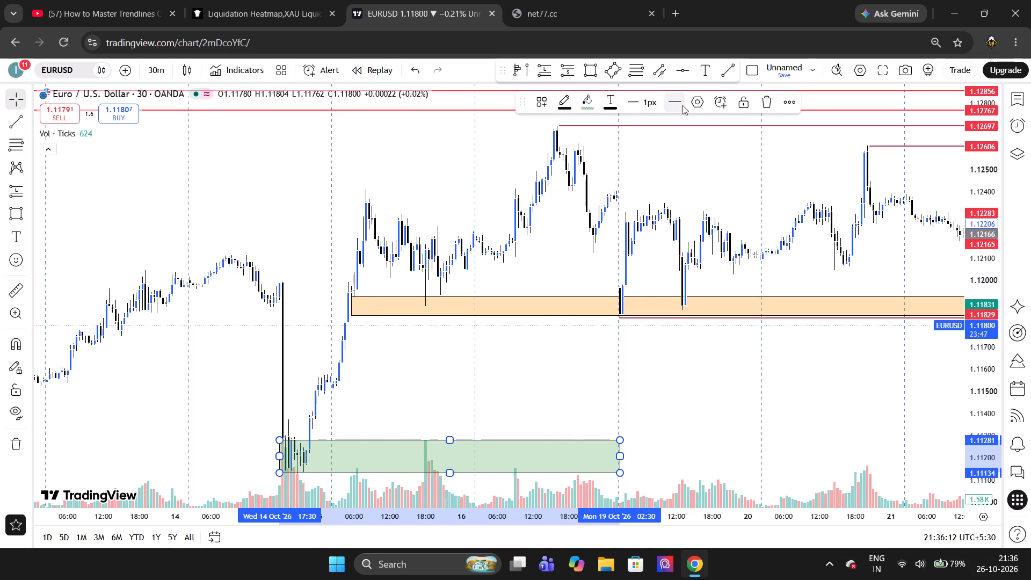
Set the new green zone at the 14 Oct low to the Extend right option.
click(542, 104)
click(542, 104)
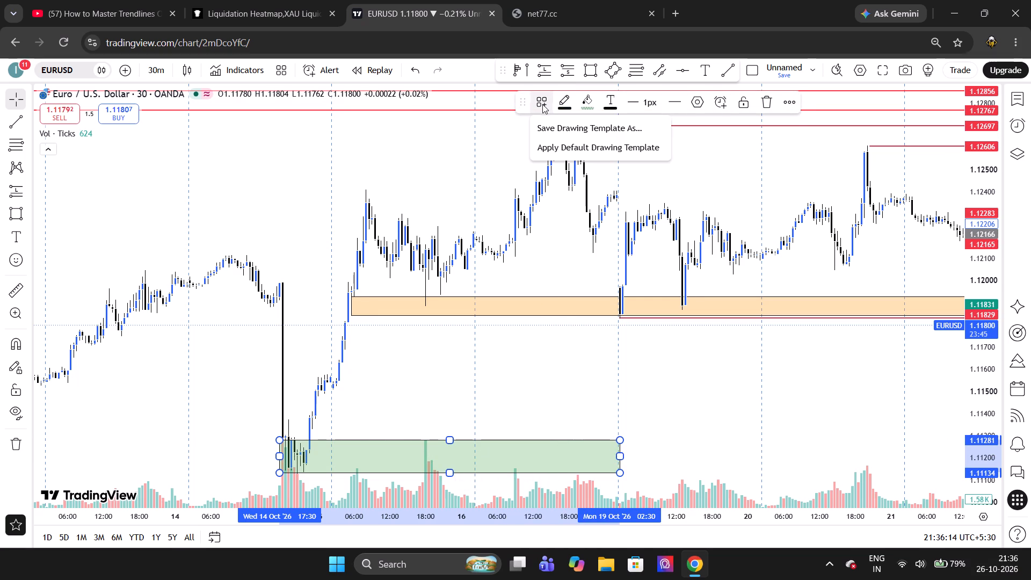
click(700, 106)
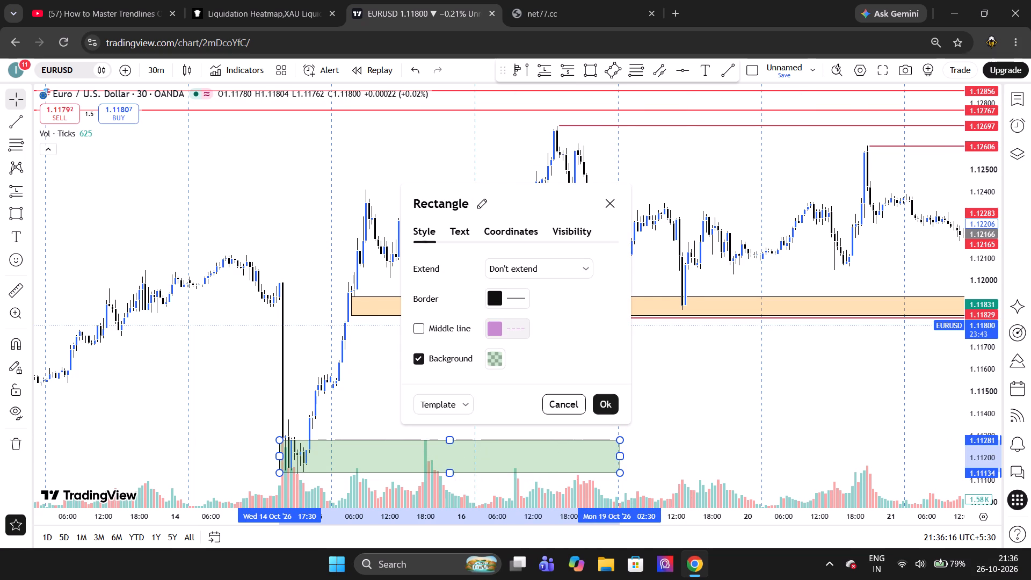
click(504, 262)
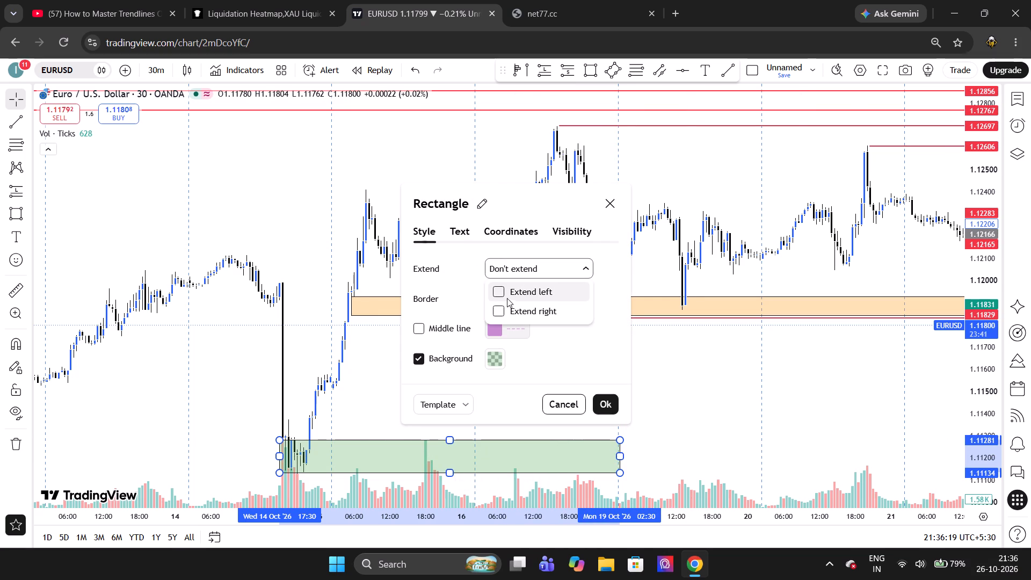
click(506, 307)
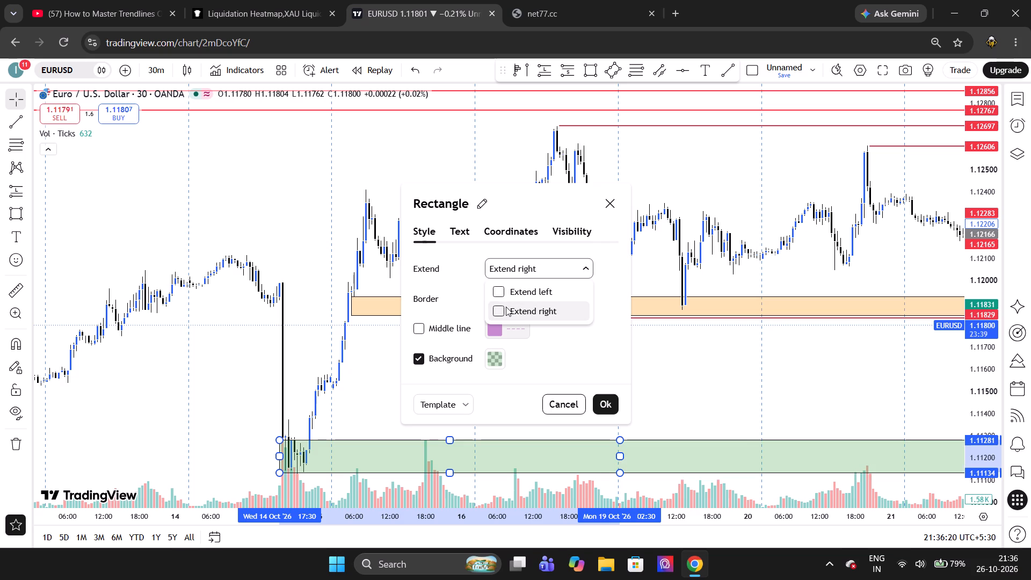
click(679, 372)
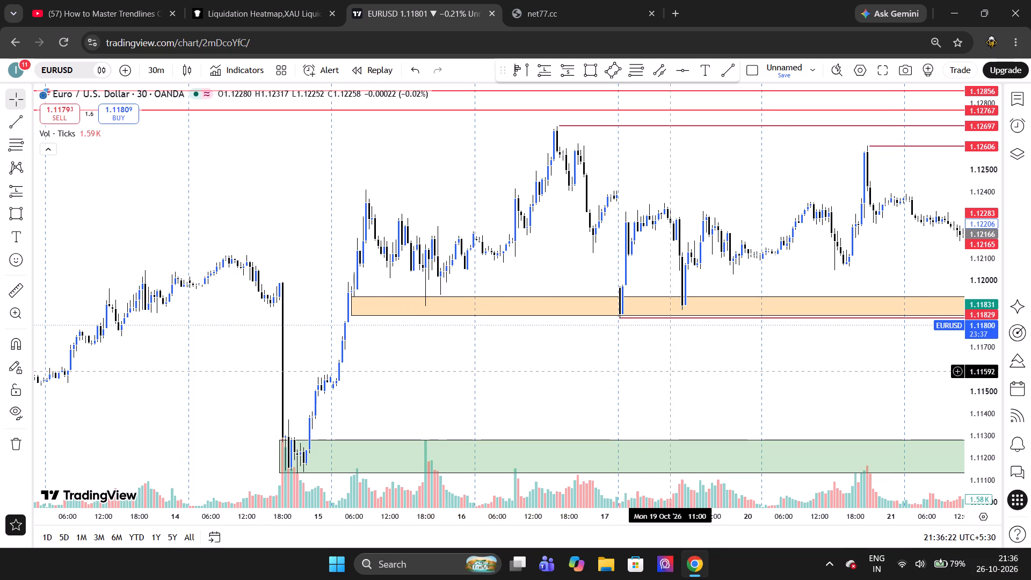
Examine the green and orange zones against the latest 30-minute candles, the short position and the projected price path.
scroll(671, 371, left, 4)
scroll(671, 371, down, 5)
scroll(671, 371, left, 6)
scroll(671, 371, right, 3)
scroll(671, 371, up, 1)
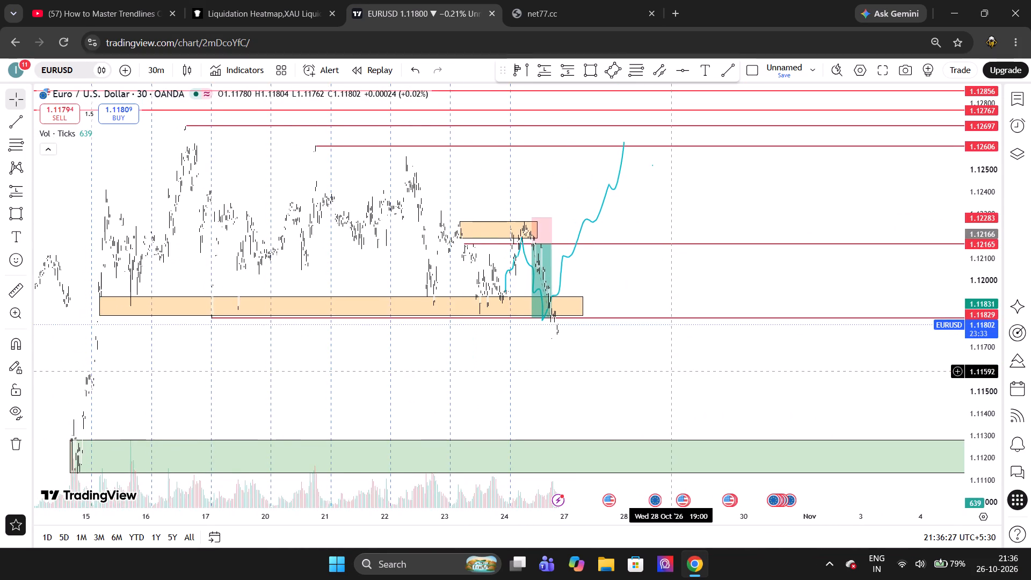
scroll(671, 371, up, 1)
scroll(671, 371, down, 1)
scroll(671, 371, up, 1)
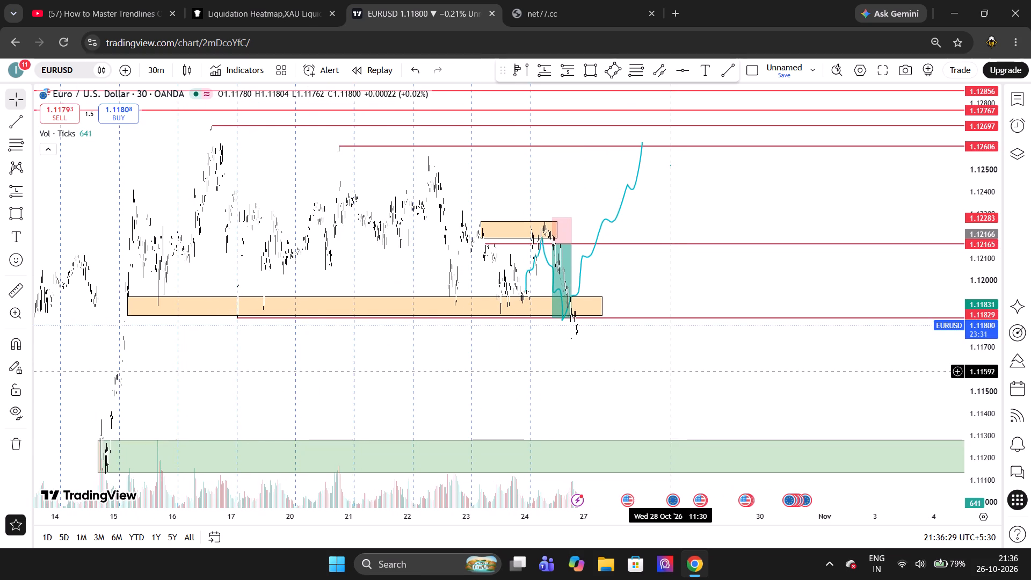
scroll(636, 376, up, 1)
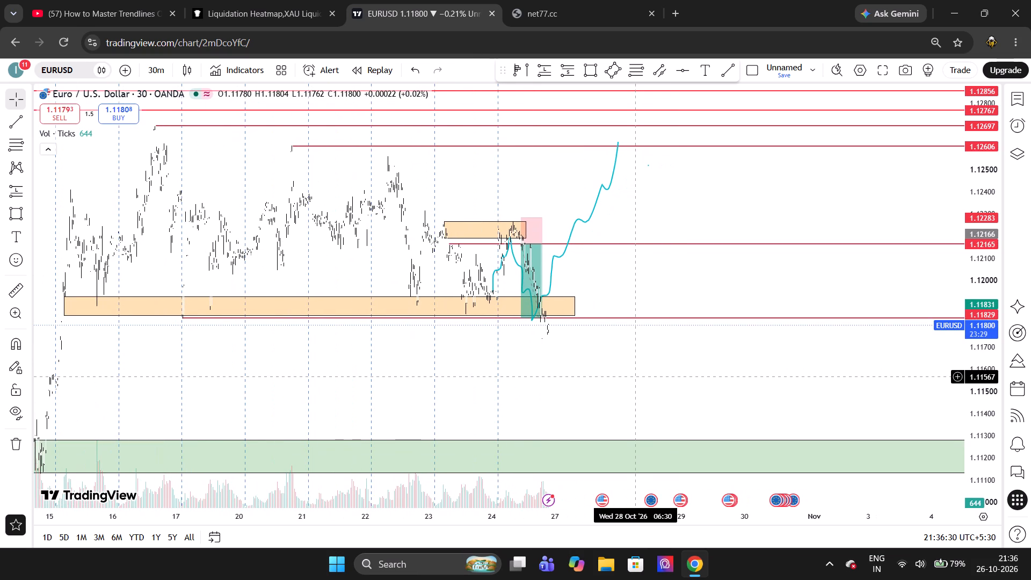
scroll(636, 376, up, 12)
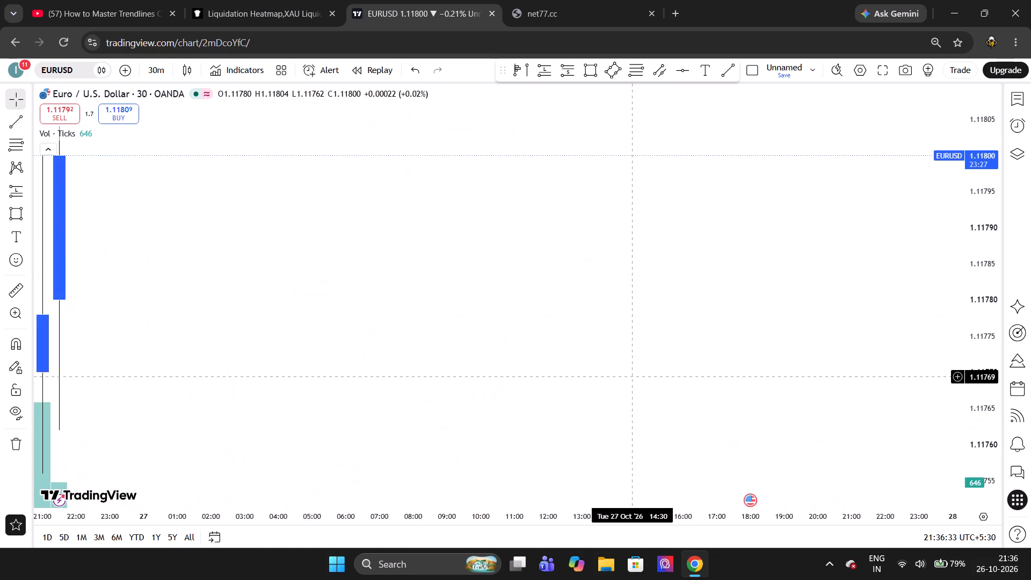
scroll(636, 376, up, 3)
scroll(636, 376, down, 13)
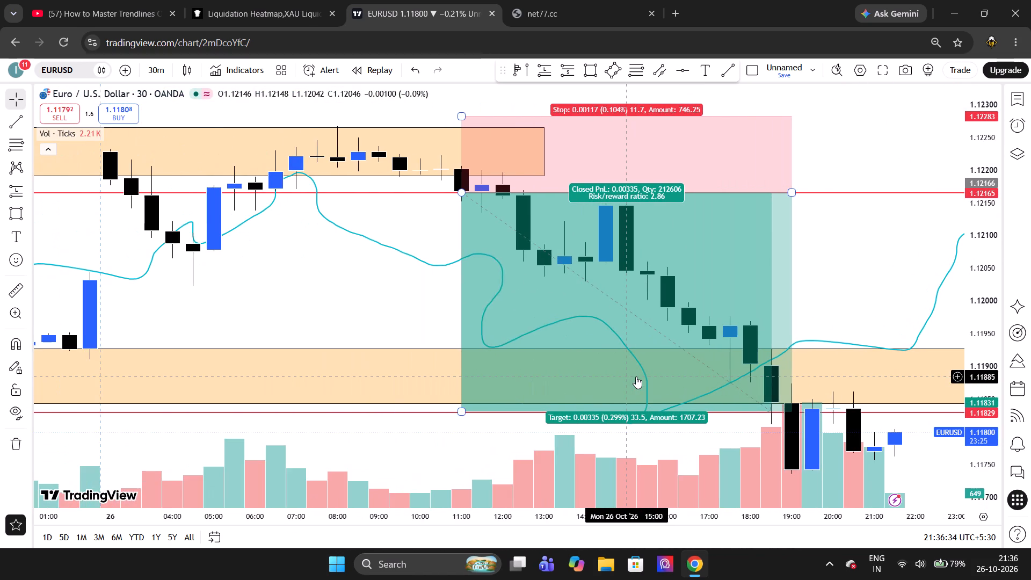
Switch the EURUSD chart to the 5-minute timeframe.
key(5)
key(Return)
Examine the 5-minute candles of 26 Oct through the short position and around the lower orange zone.
scroll(712, 323, down, 4)
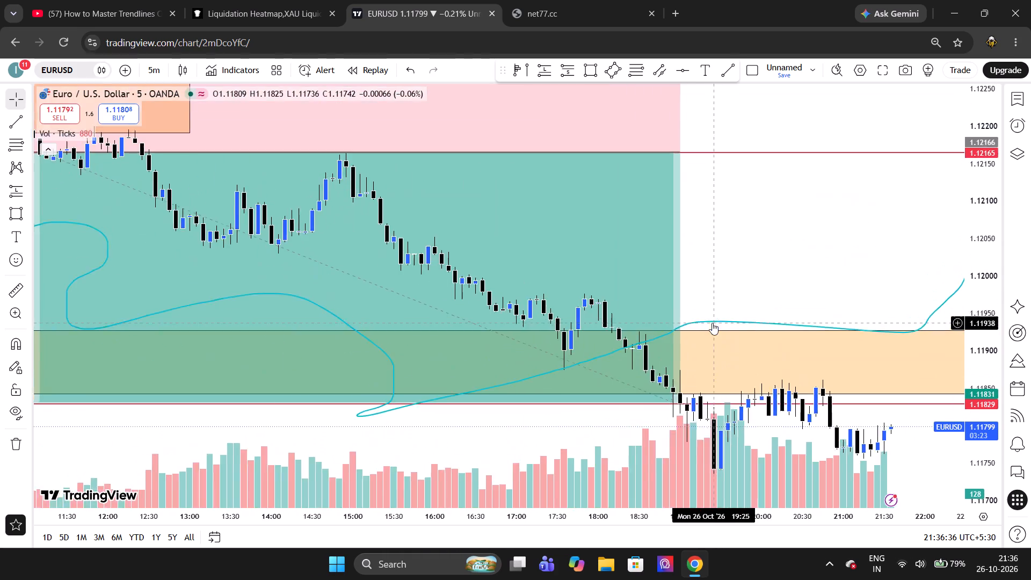
scroll(712, 323, down, 4)
scroll(712, 323, left, 2)
scroll(712, 323, up, 1)
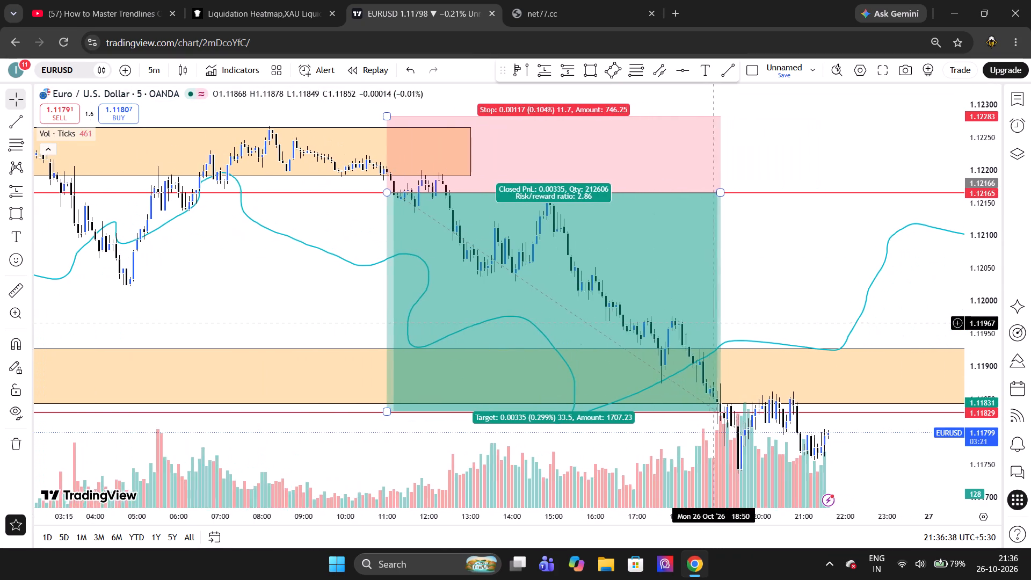
scroll(712, 323, up, 3)
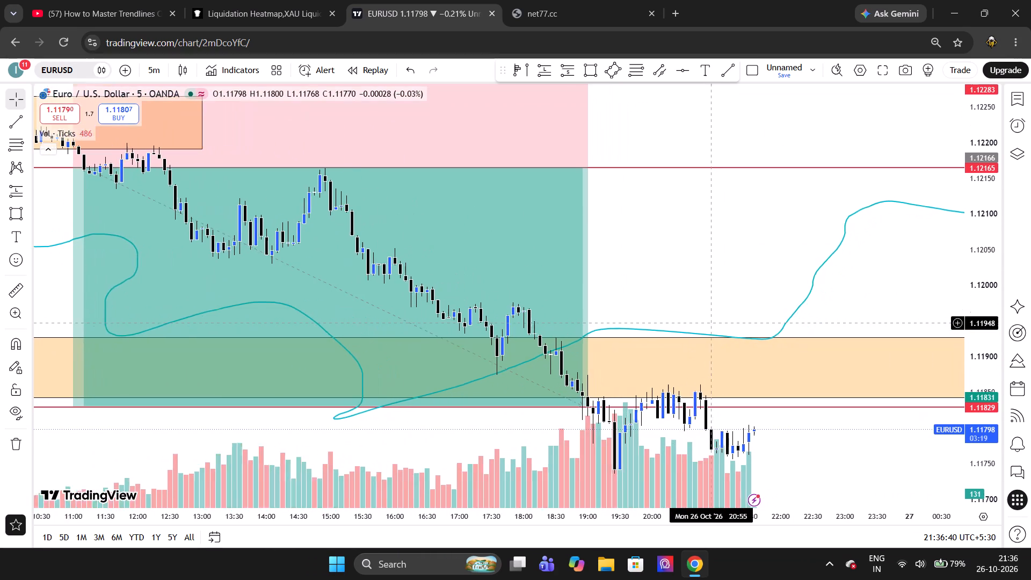
scroll(712, 323, up, 2)
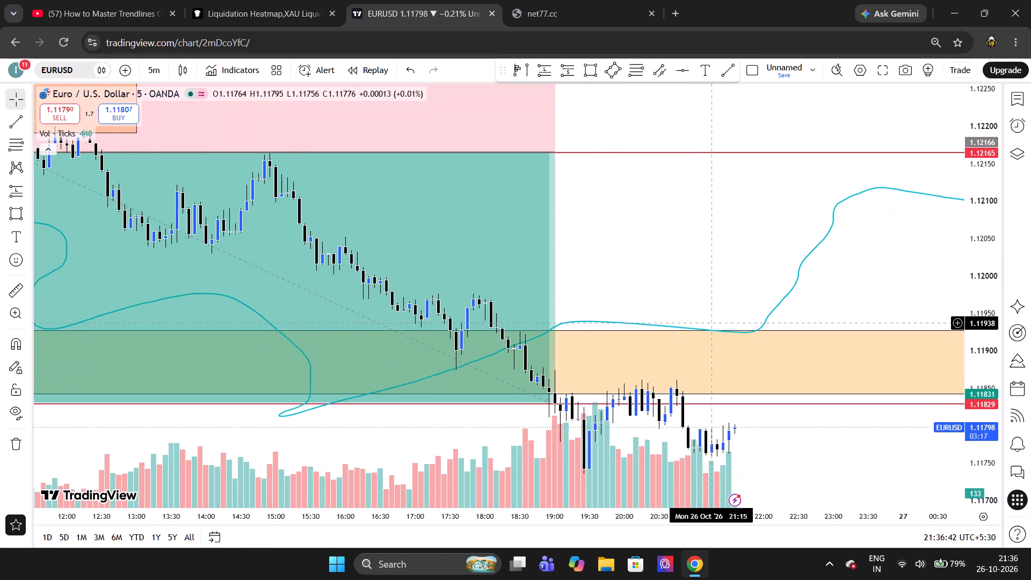
scroll(712, 323, up, 3)
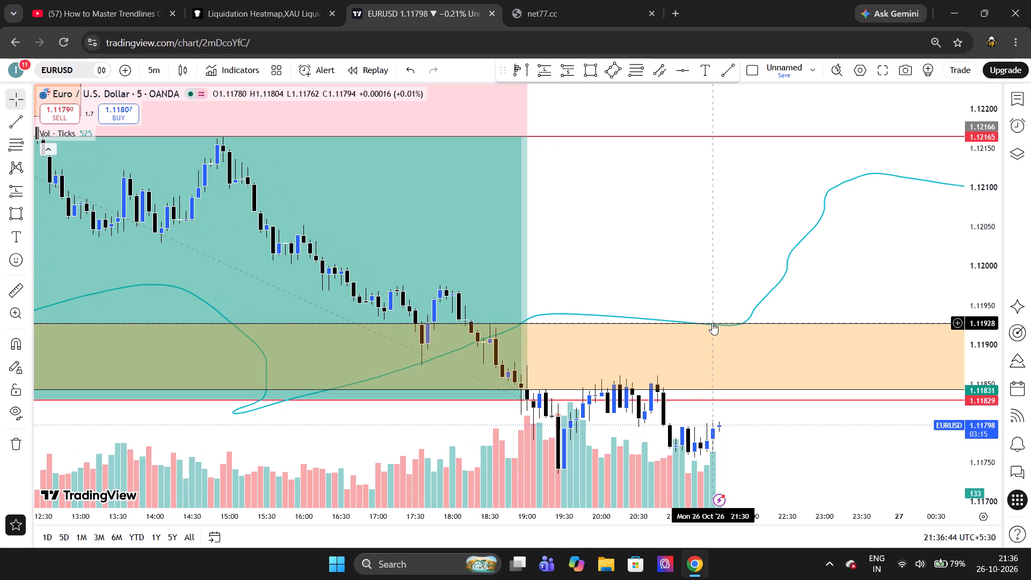
scroll(712, 323, up, 1)
scroll(712, 323, down, 1)
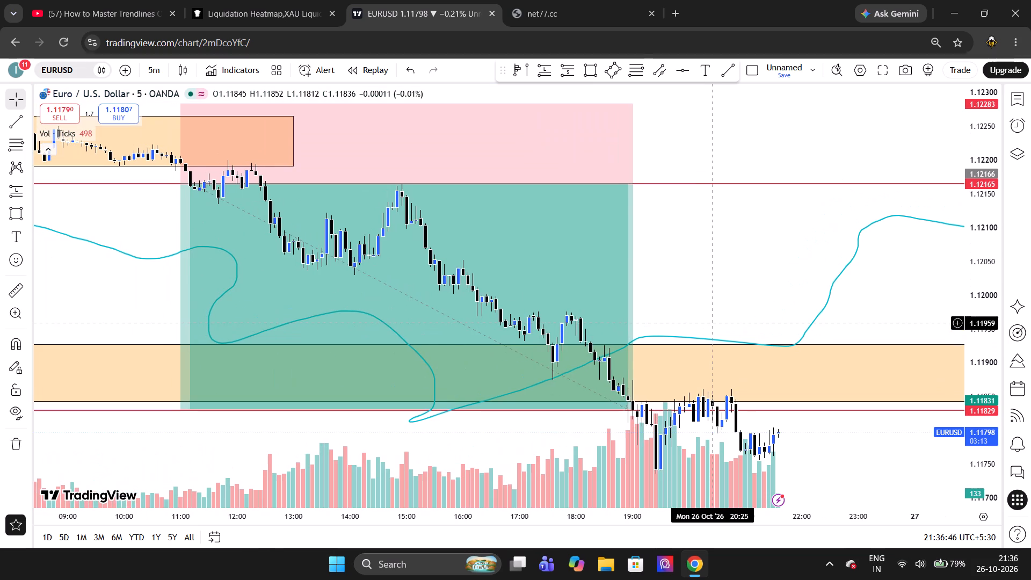
scroll(712, 323, down, 3)
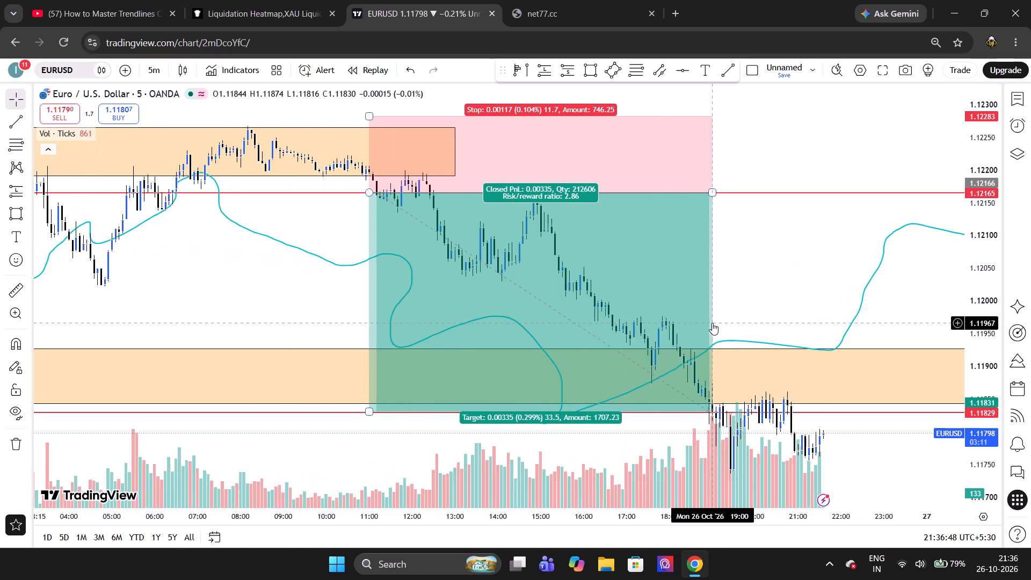
scroll(712, 323, left, 1)
scroll(712, 323, up, 1)
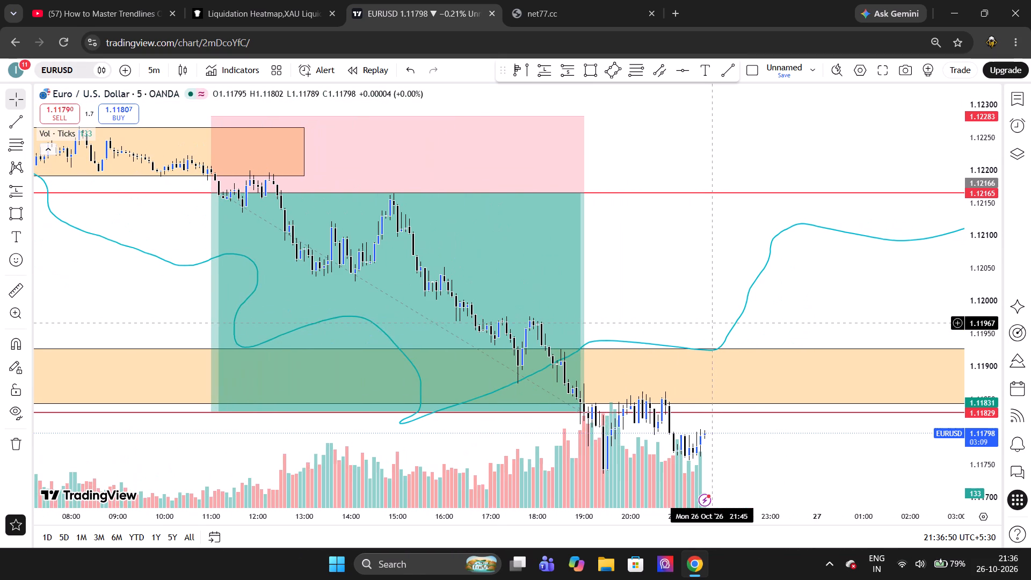
Switch to the YouTube tab and resume the How to Master Trendlines tutorial.
click(118, 0)
key(space)
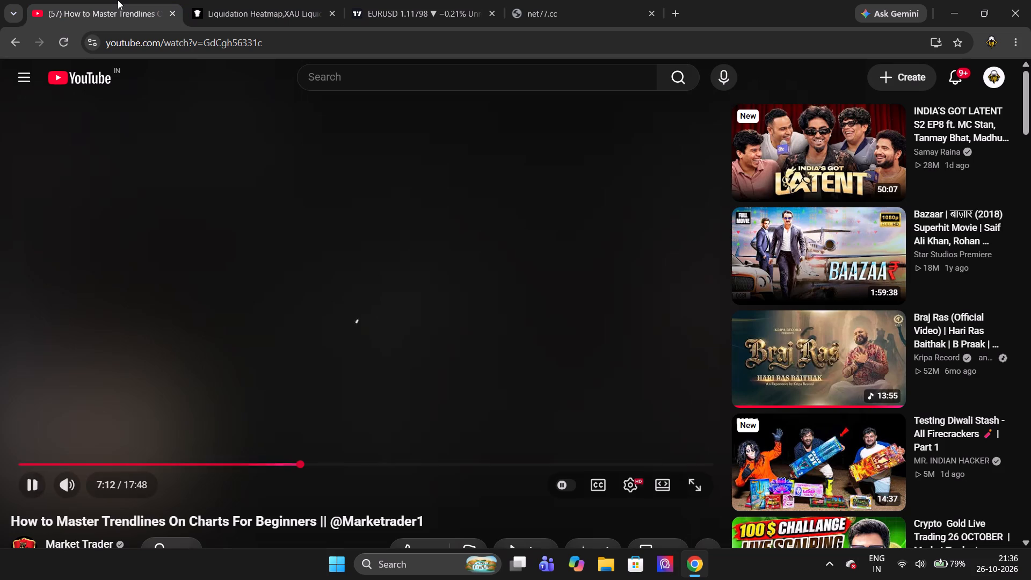
key(space)
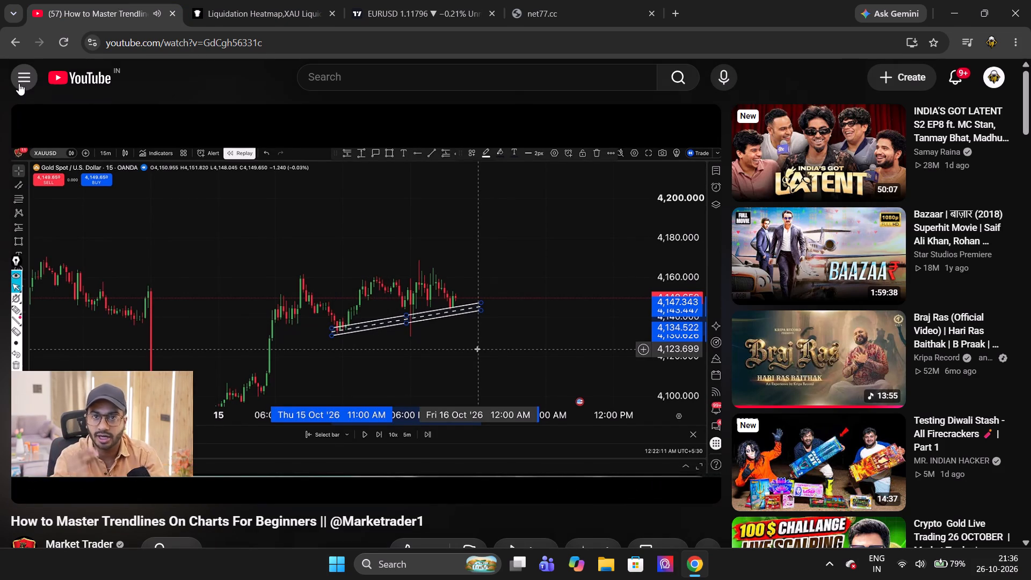
click(15, 28)
click(15, 34)
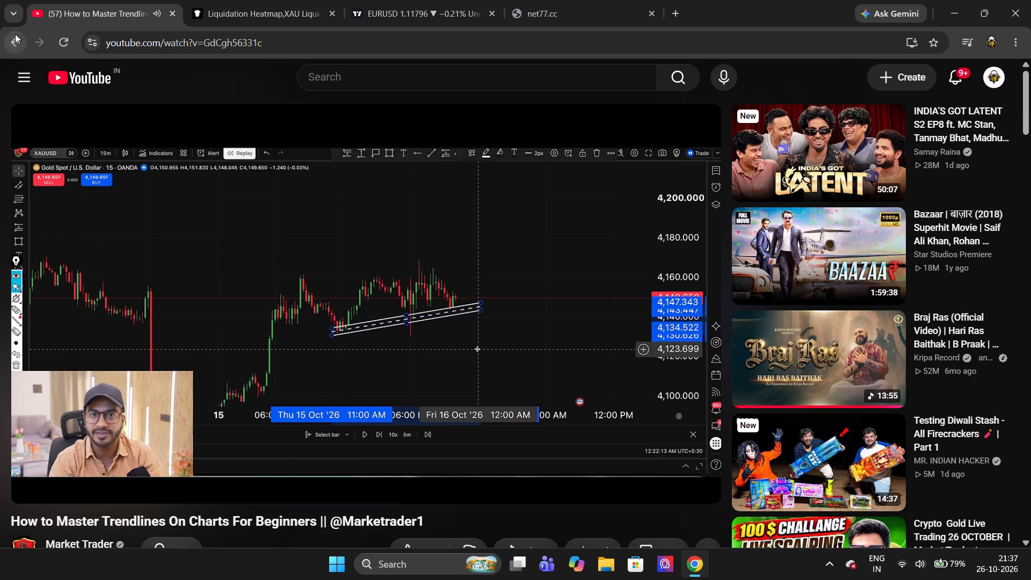
scroll(483, 325, down, 1)
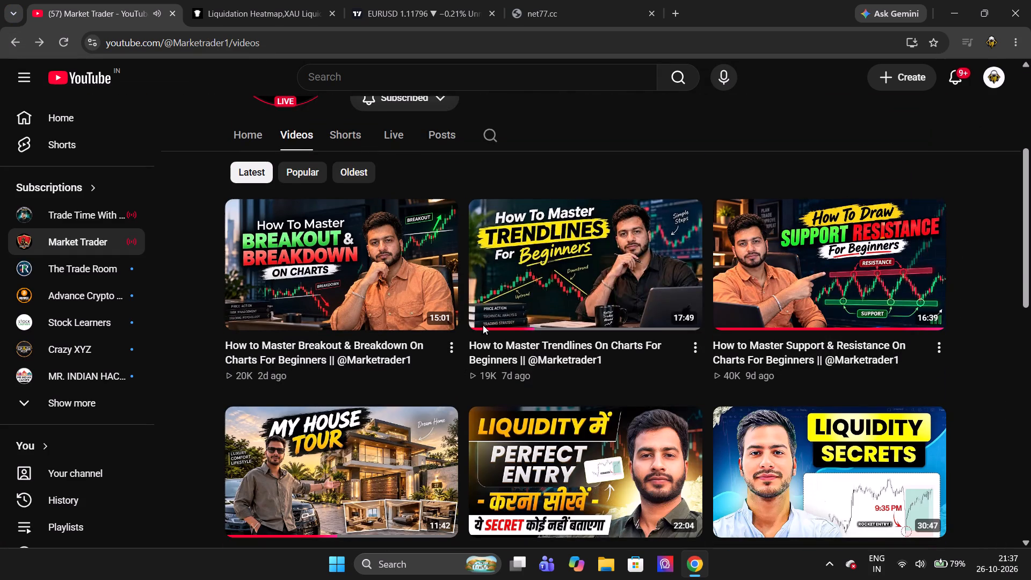
scroll(483, 325, down, 1)
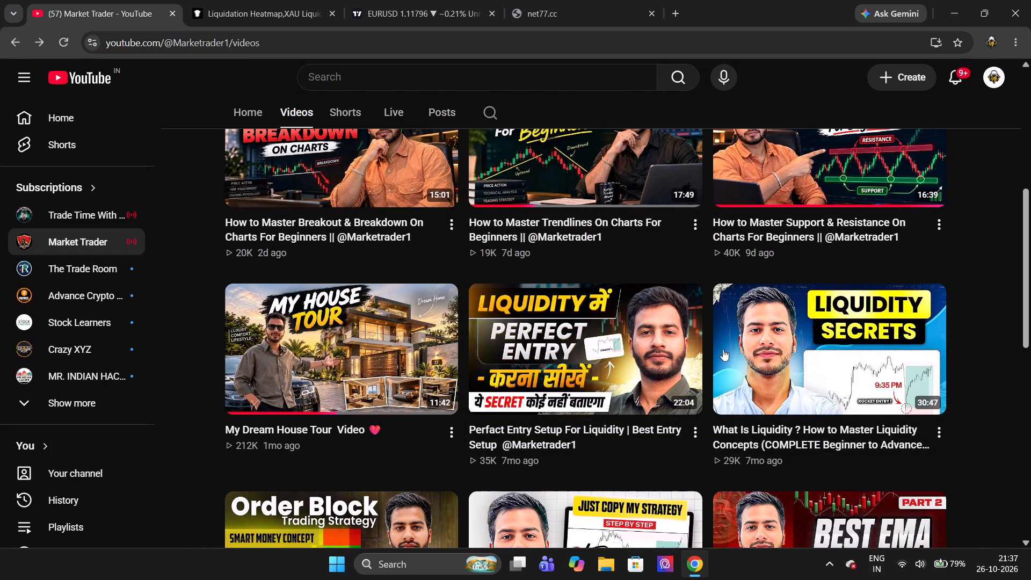
click(638, 346)
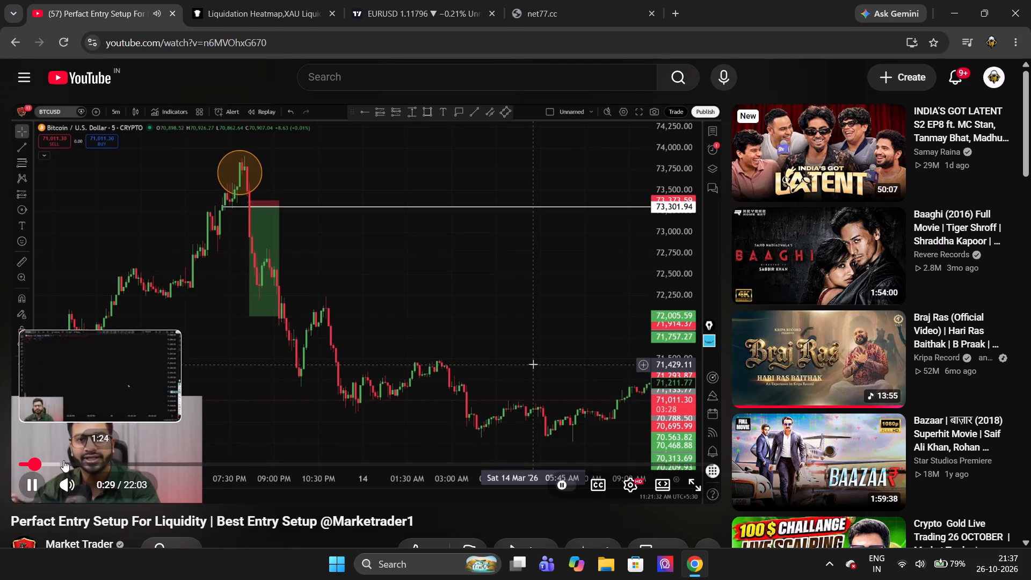
click(63, 460)
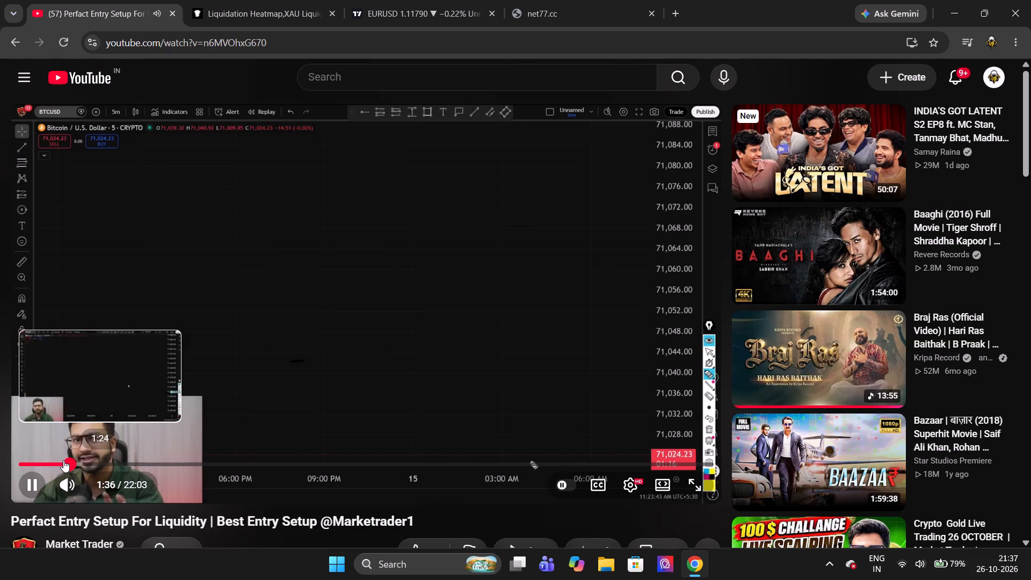
Switch to the TradingView tab and change the chart symbol to XAUUSD.
click(410, 0)
click(62, 75)
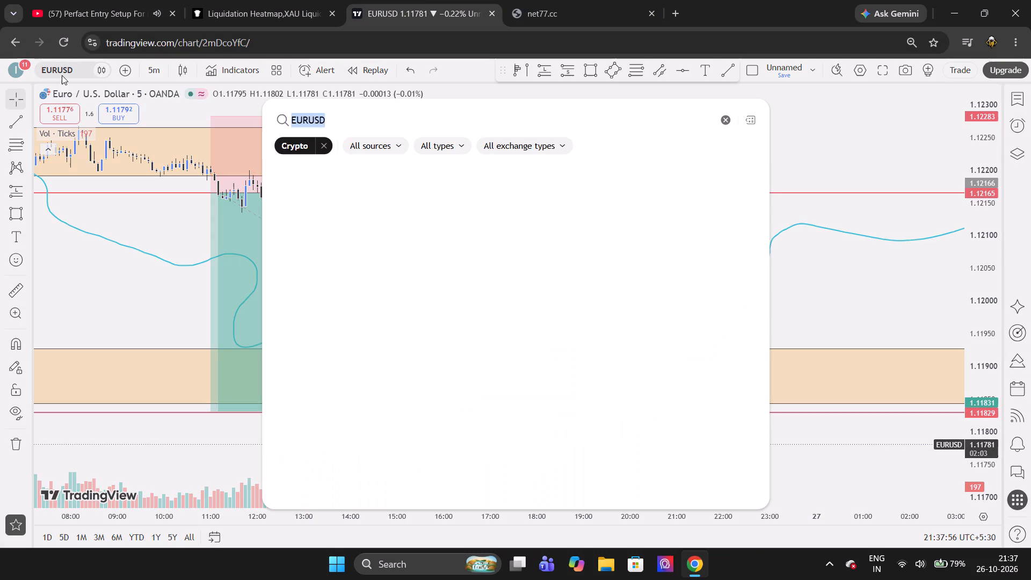
text(xauusd)
key(Return)
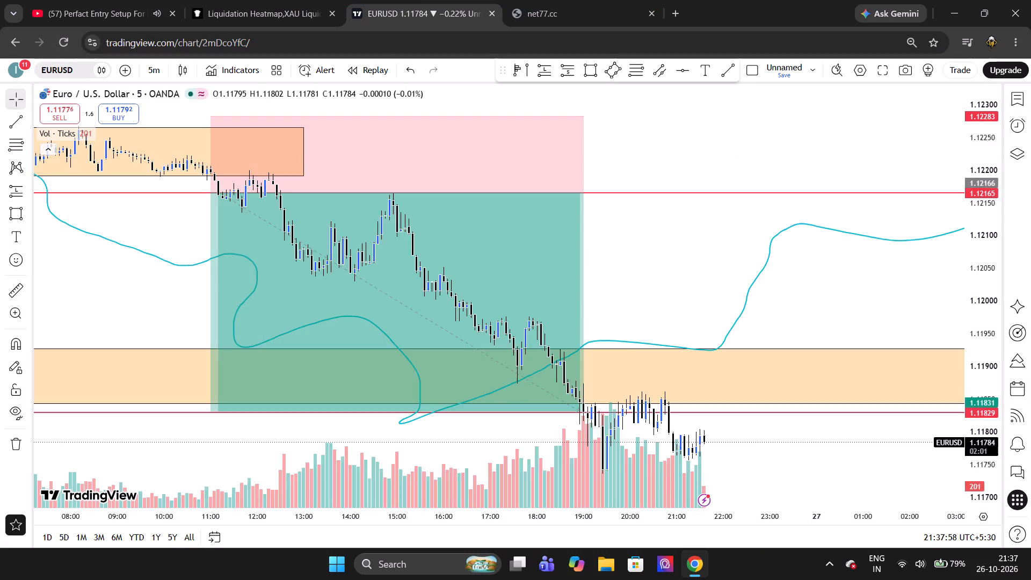
Reset the XAUUSD chart view and examine the 5-minute candles of 26 Oct against the green zones.
right_click(375, 308)
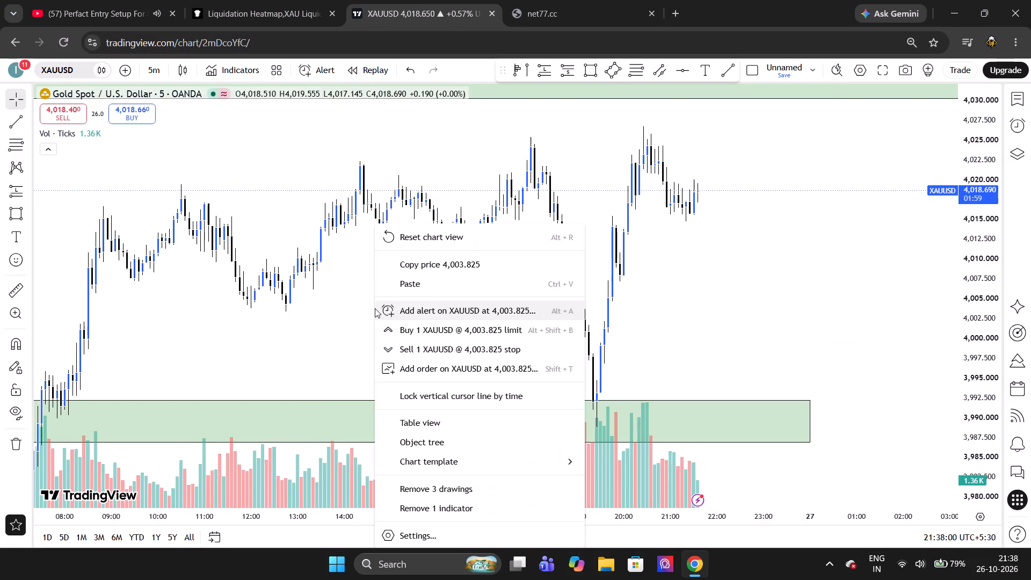
click(466, 234)
scroll(527, 313, right, 2)
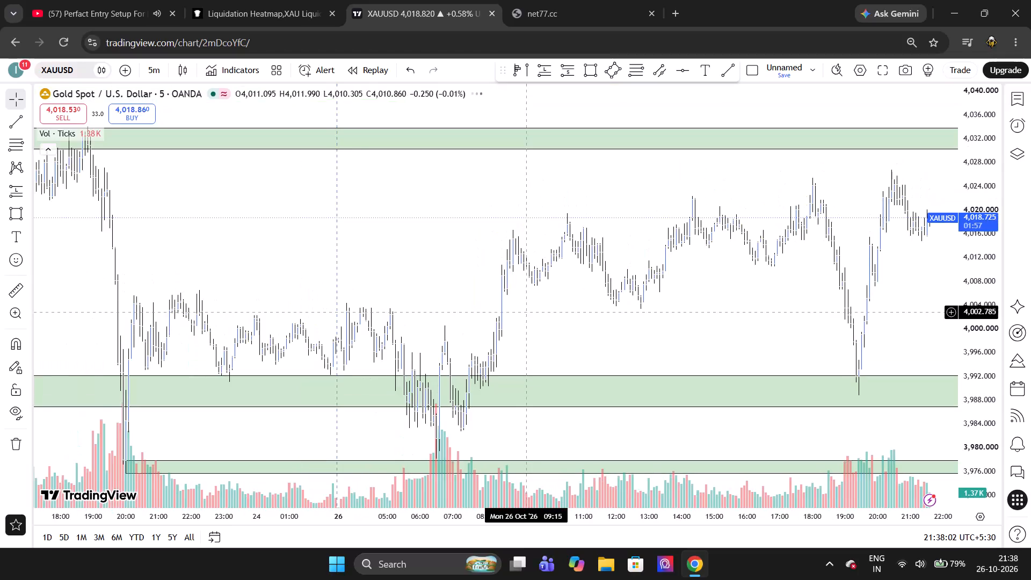
scroll(527, 313, right, 1)
scroll(527, 313, up, 1)
scroll(527, 313, down, 2)
right_click(527, 313)
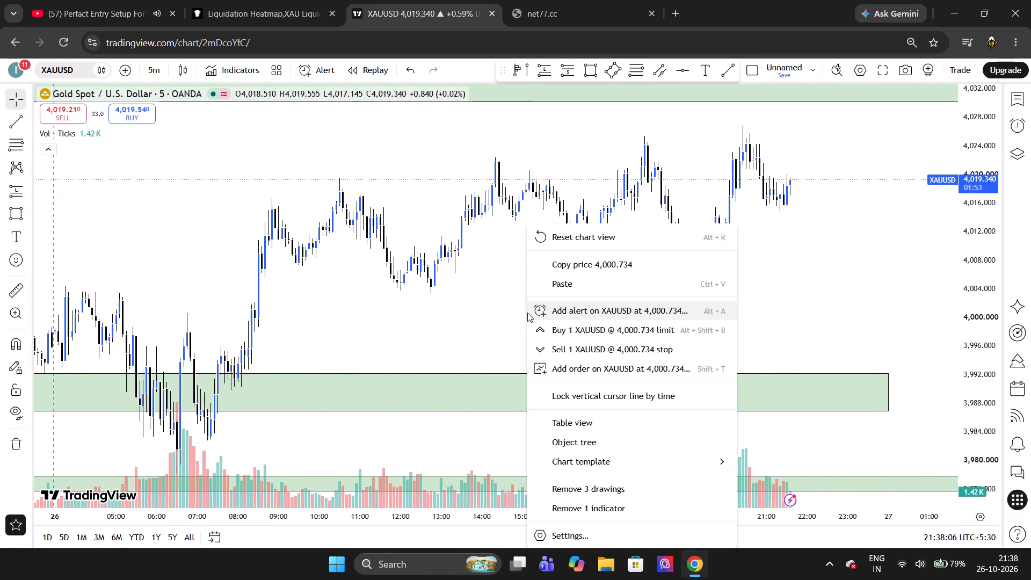
click(402, 281)
Switch the XAUUSD chart to the 1-day timeframe.
click(154, 65)
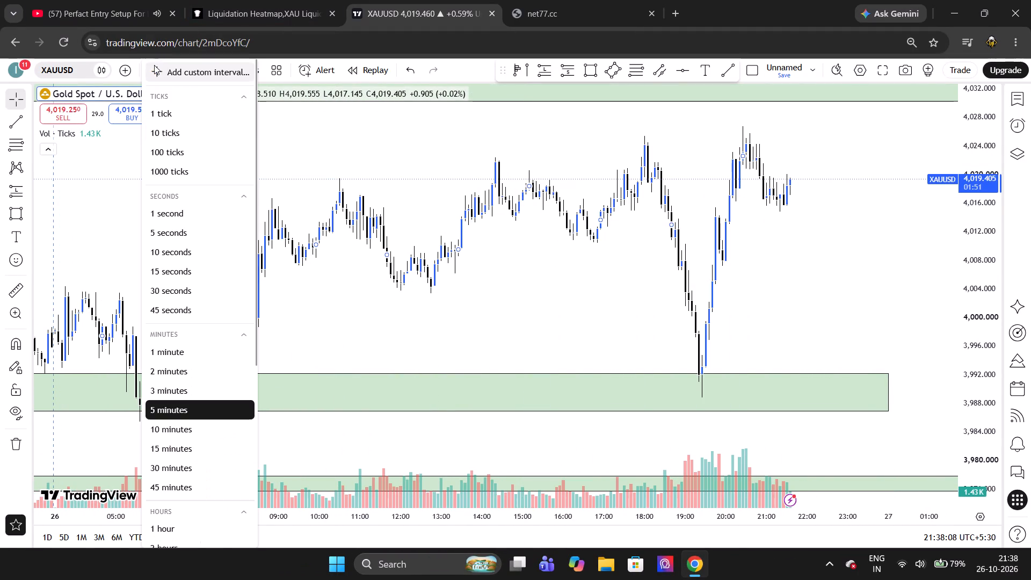
scroll(195, 447, down, 1)
scroll(197, 510, down, 1)
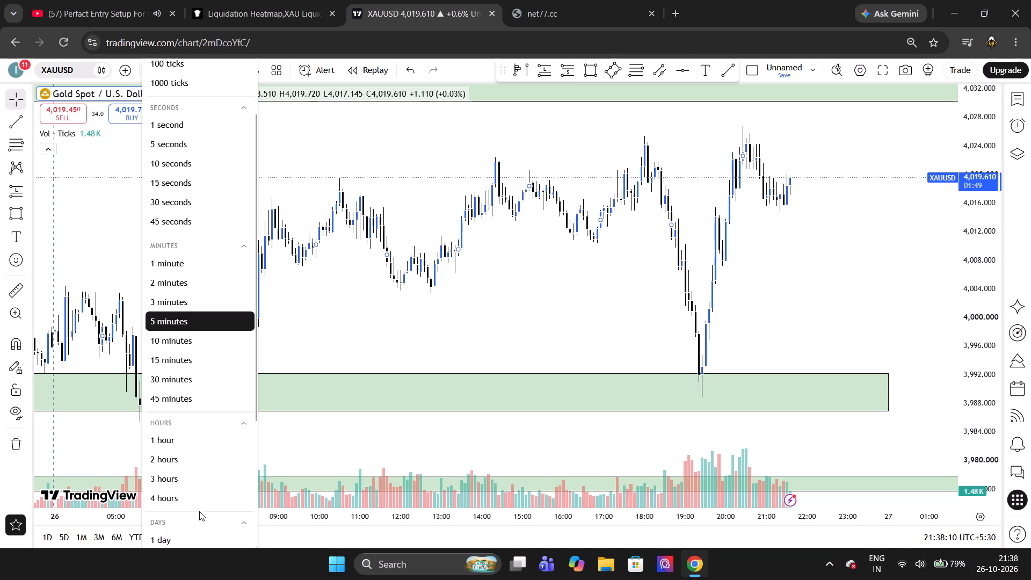
click(213, 537)
Draw horizontal rays from the 23 Oct daily candle's high at about 4,033.84 and its low at about 3,975.60.
scroll(310, 376, up, 10)
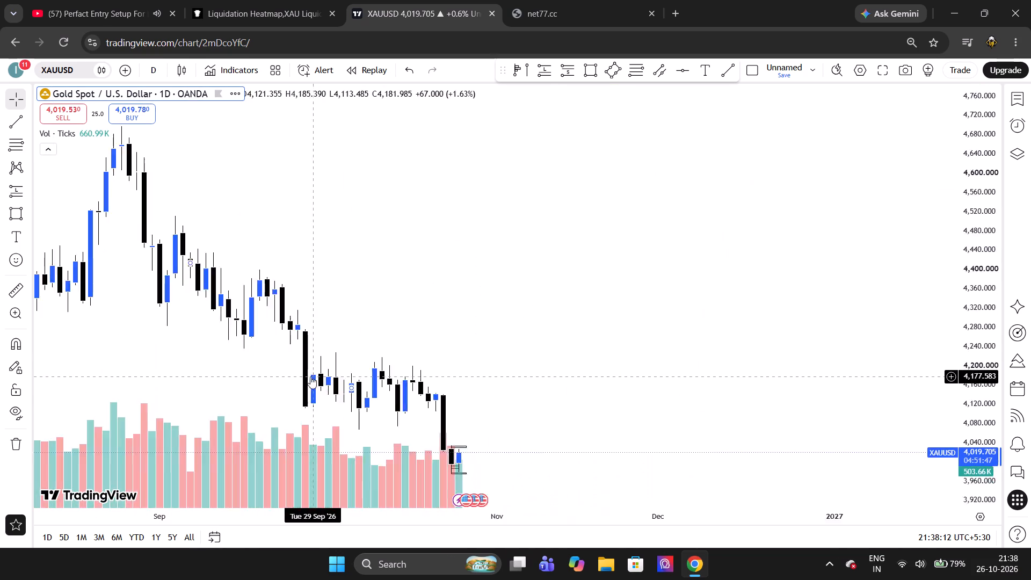
scroll(310, 376, up, 7)
scroll(310, 376, down, 3)
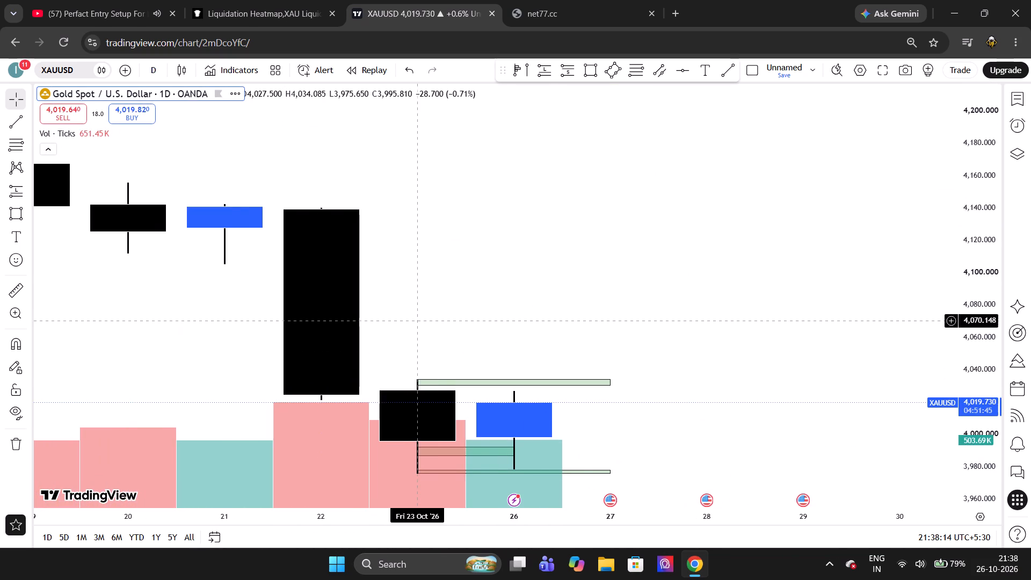
scroll(421, 314, down, 1)
scroll(464, 272, up, 1)
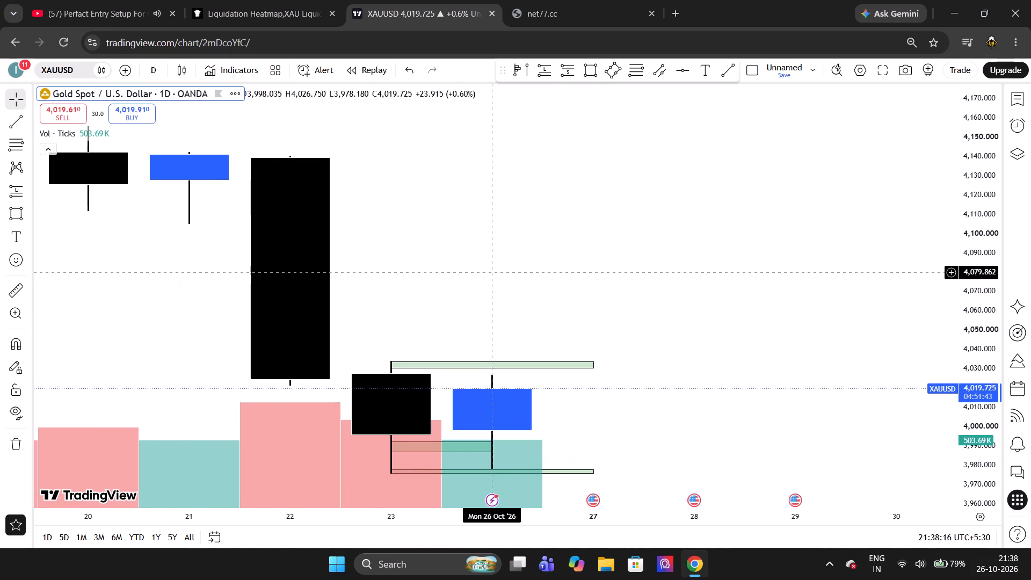
click(30, 120)
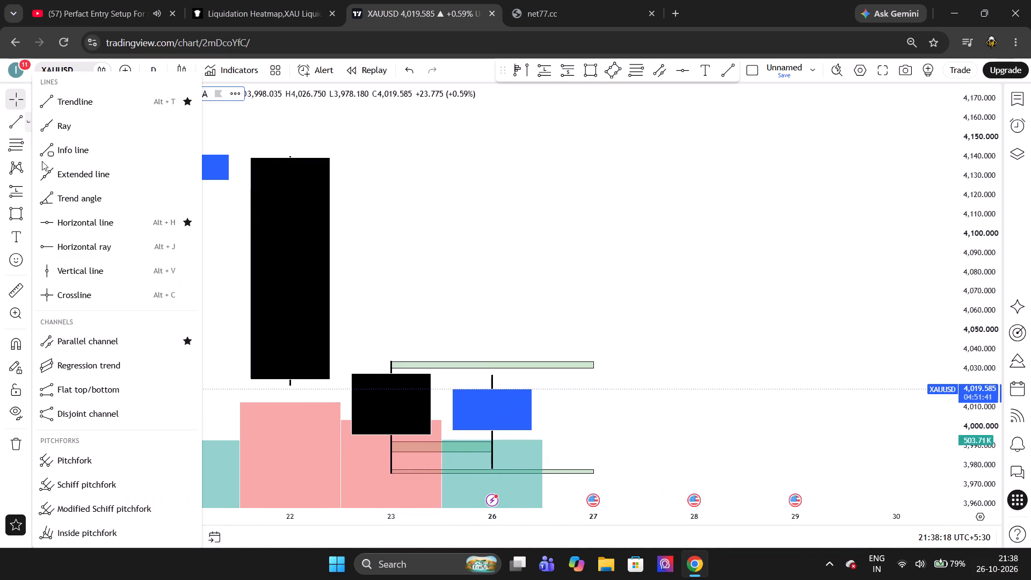
click(80, 252)
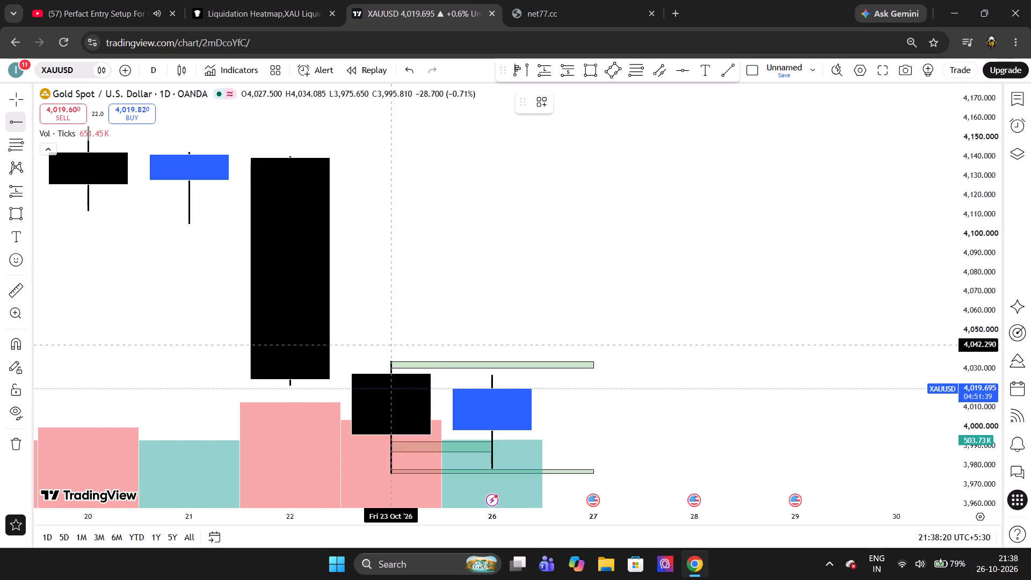
click(393, 361)
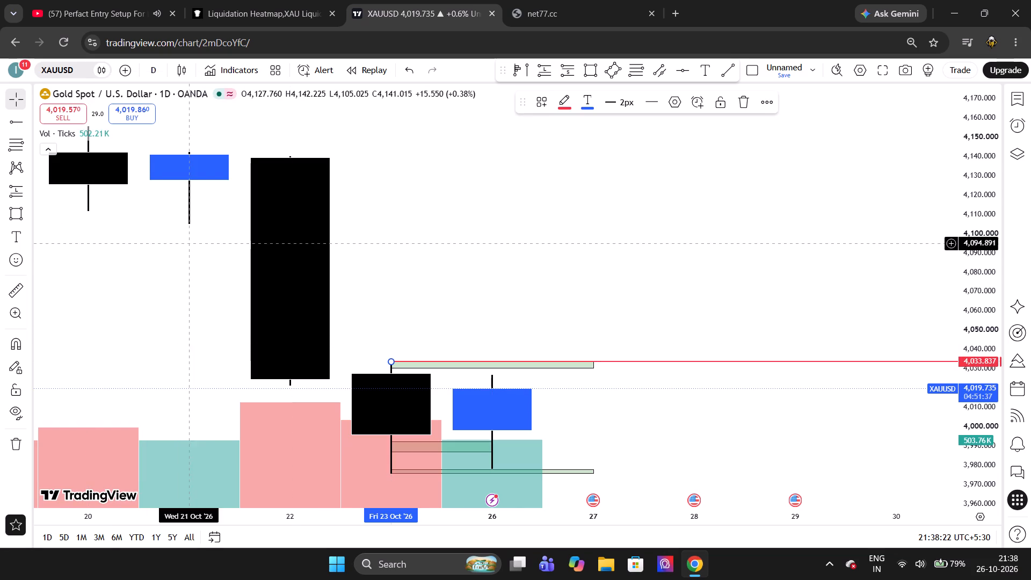
click(17, 129)
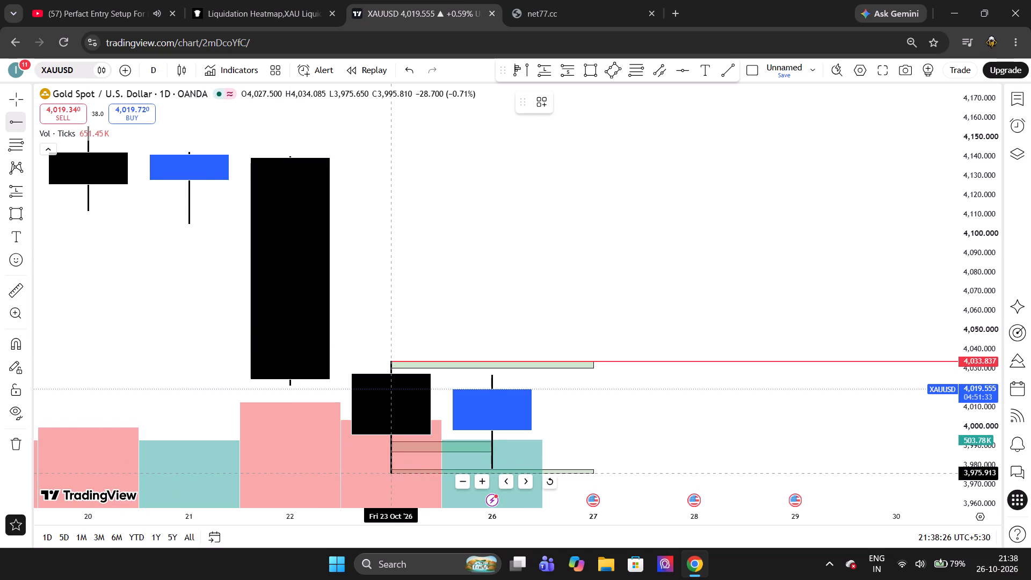
drag(390, 474, 476, 242)
click(476, 242)
Switch the XAUUSD chart to the 1-hour timeframe.
scroll(476, 242, up, 3)
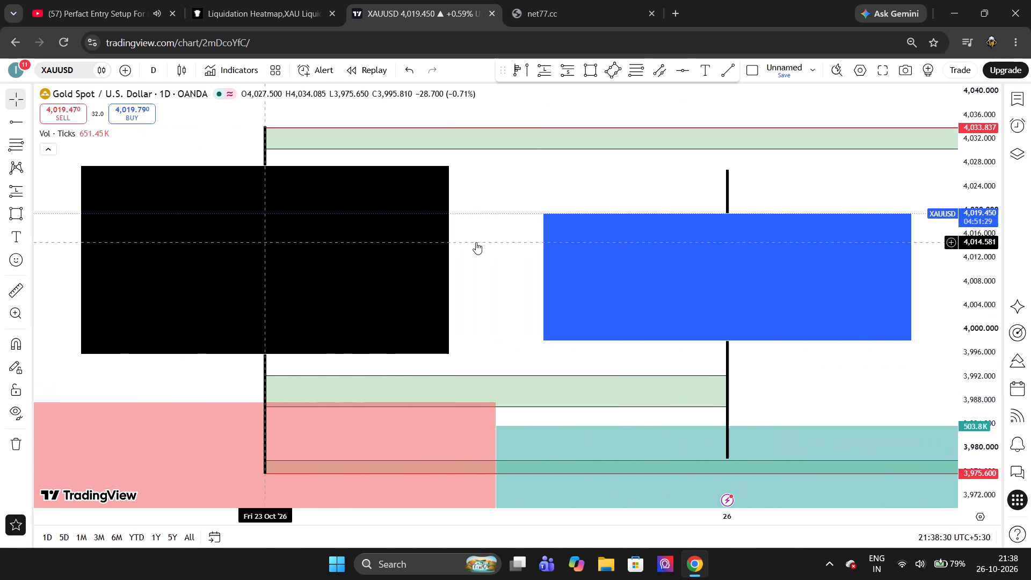
scroll(476, 242, up, 1)
scroll(476, 242, down, 4)
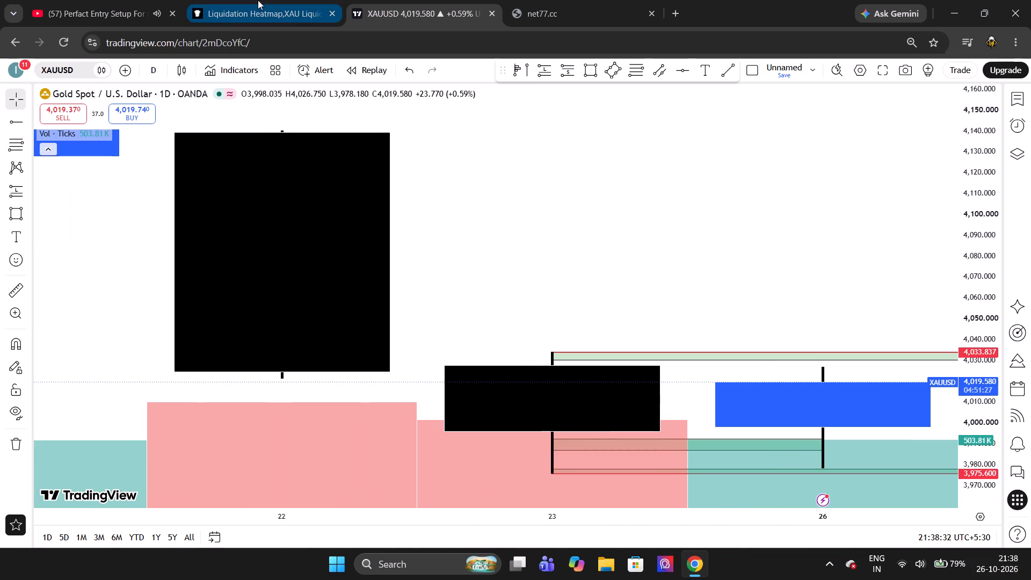
scroll(526, 316, down, 2)
scroll(526, 316, left, 1)
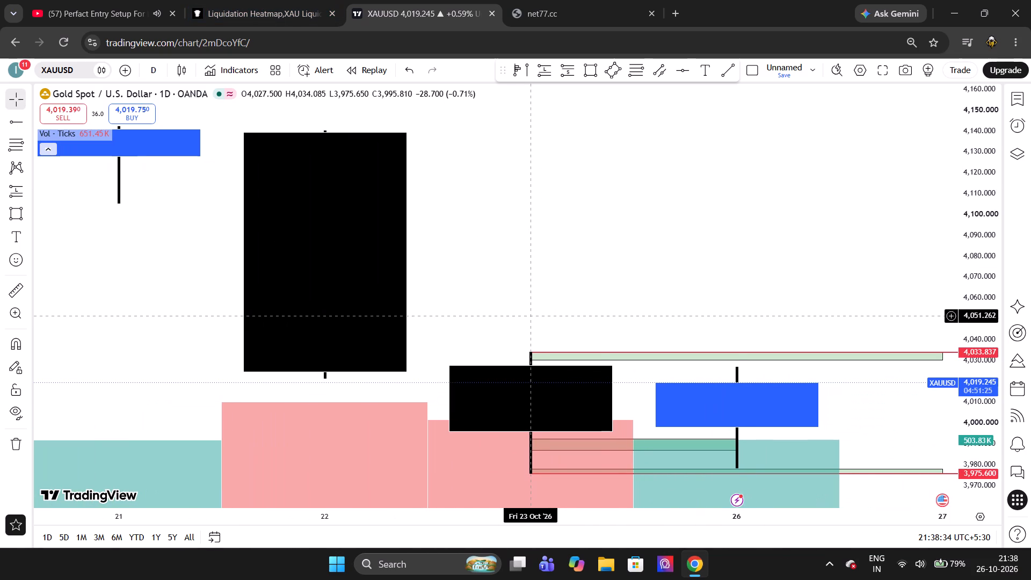
text(1gh)
key(Return)
text(1h)
key(Return)
Examine the 1-hour candles from 22 to 26 Oct against the two red rays and the green zones.
scroll(601, 387, down, 9)
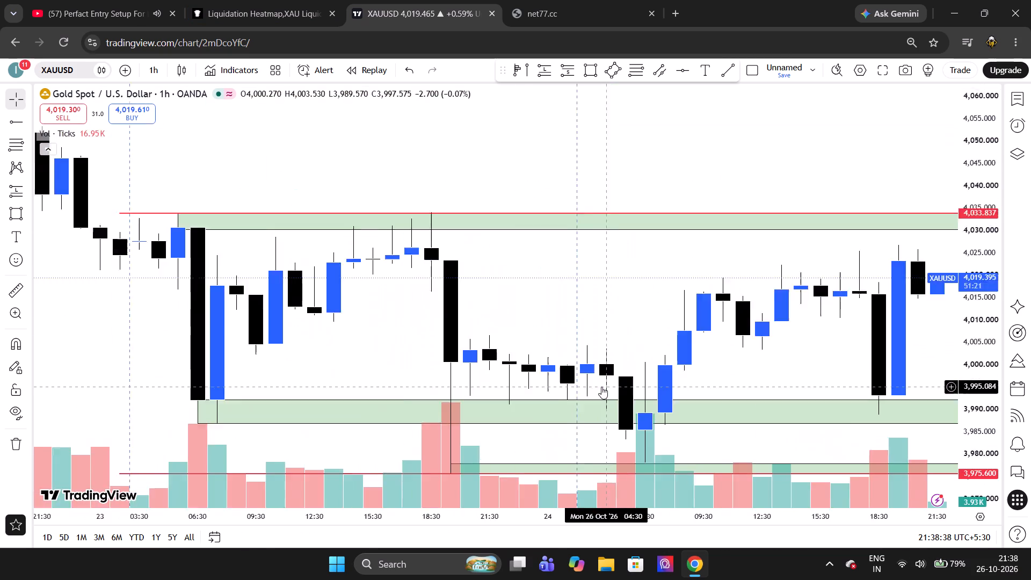
scroll(601, 387, down, 4)
scroll(601, 387, left, 2)
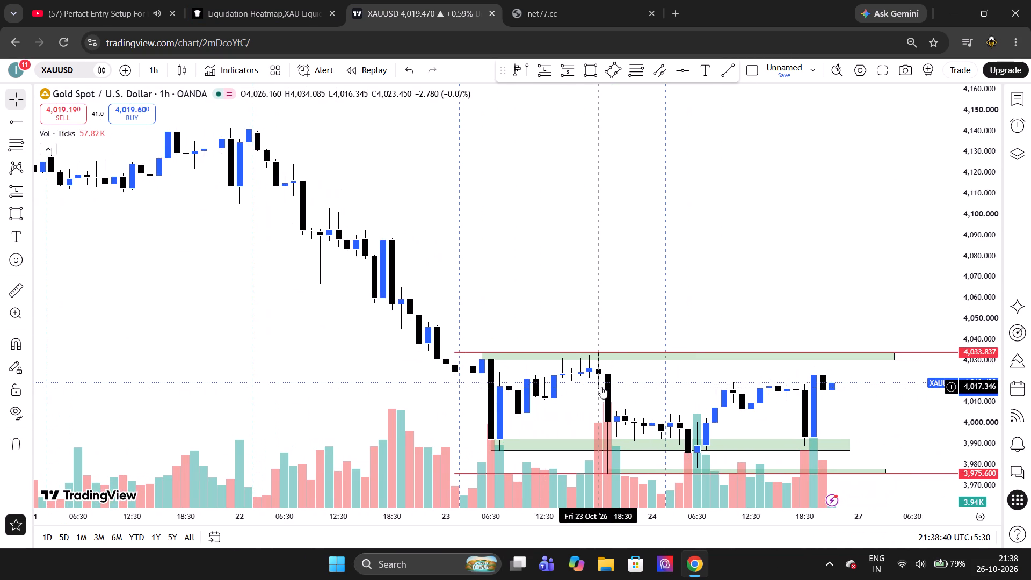
scroll(601, 387, up, 1)
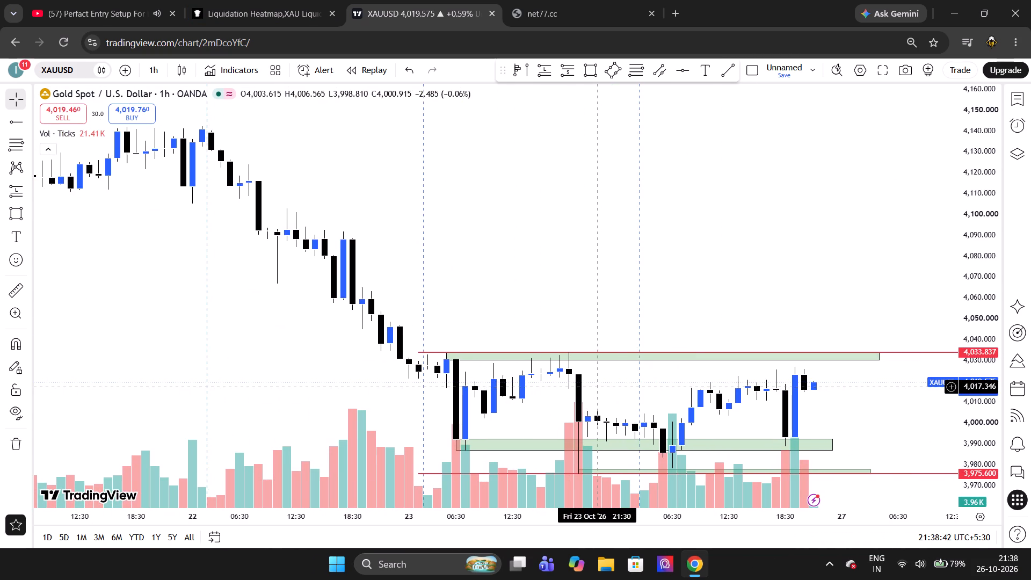
scroll(601, 387, up, 2)
scroll(601, 387, down, 1)
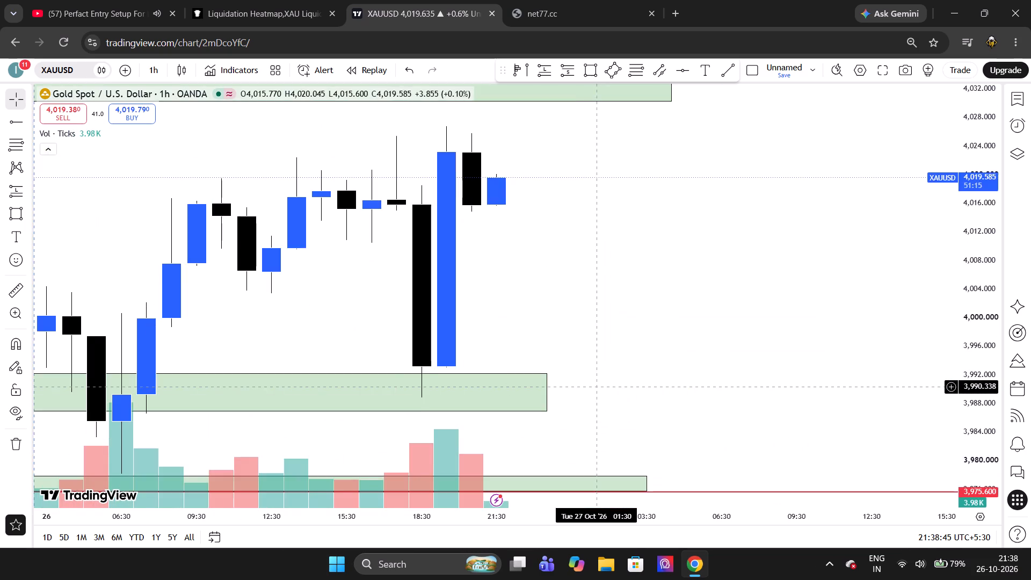
scroll(601, 387, down, 3)
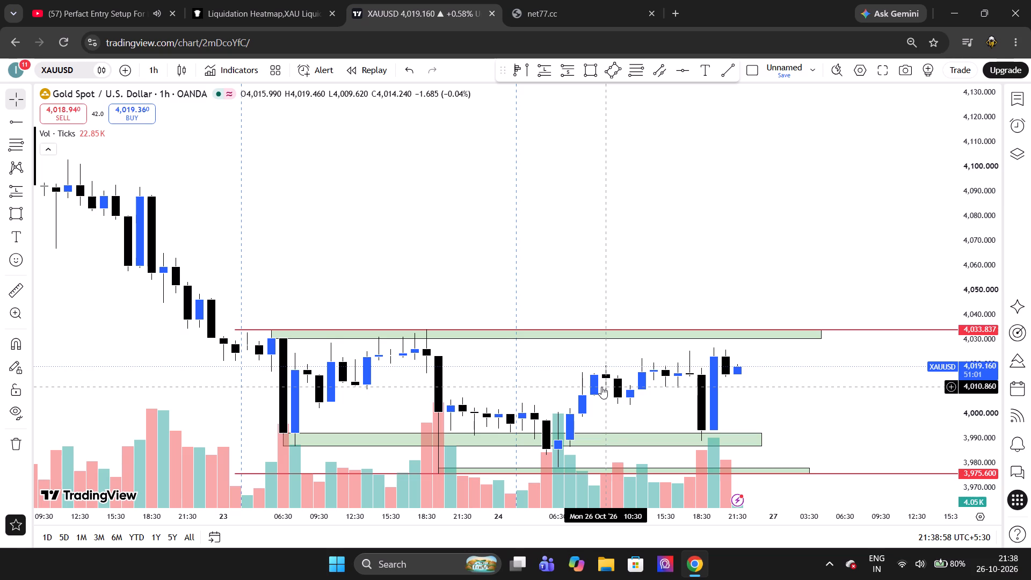
scroll(601, 387, down, 2)
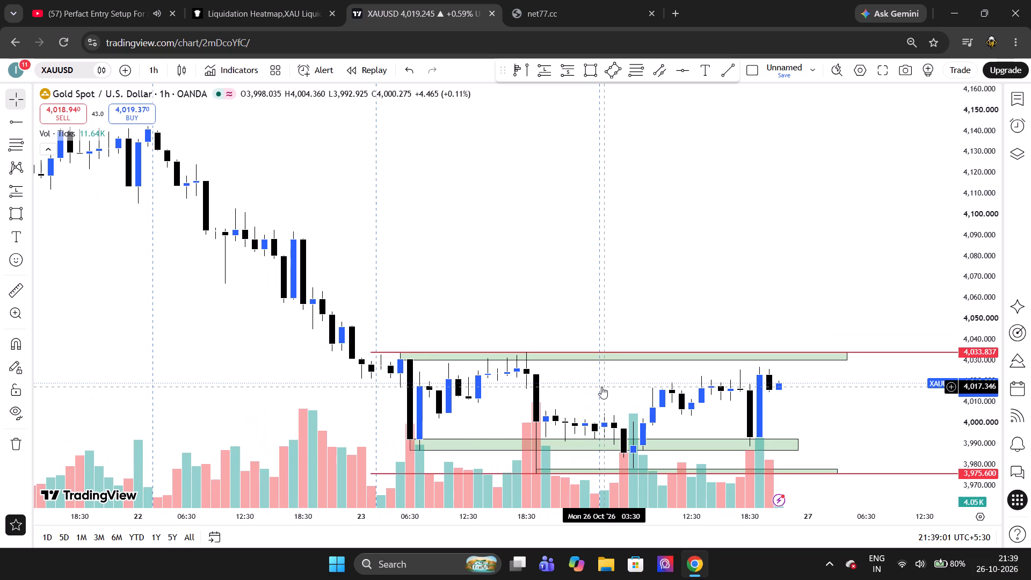
scroll(601, 387, down, 1)
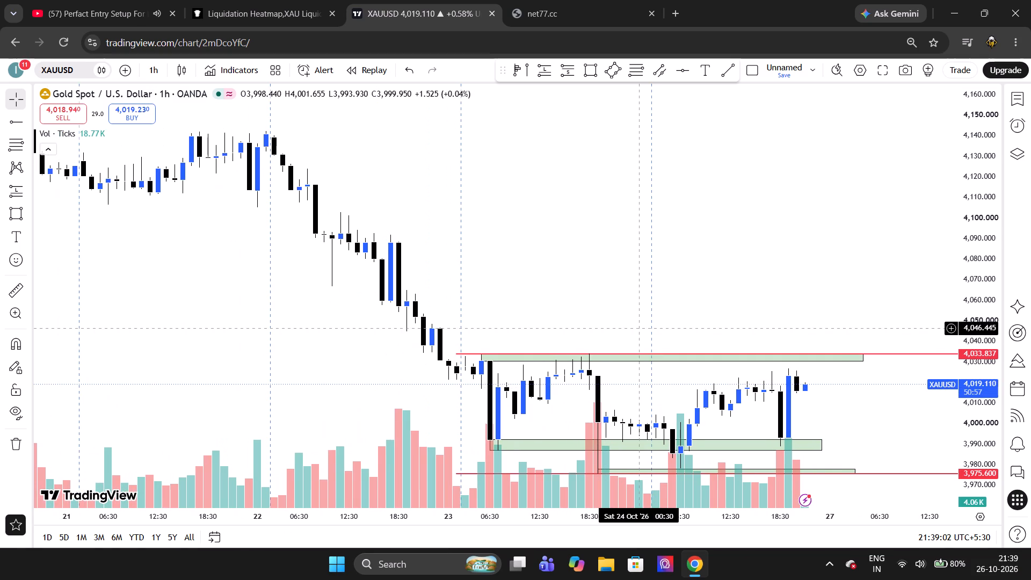
Switch the XAUUSD chart to the 15-minute timeframe.
text(15)
key(Return)
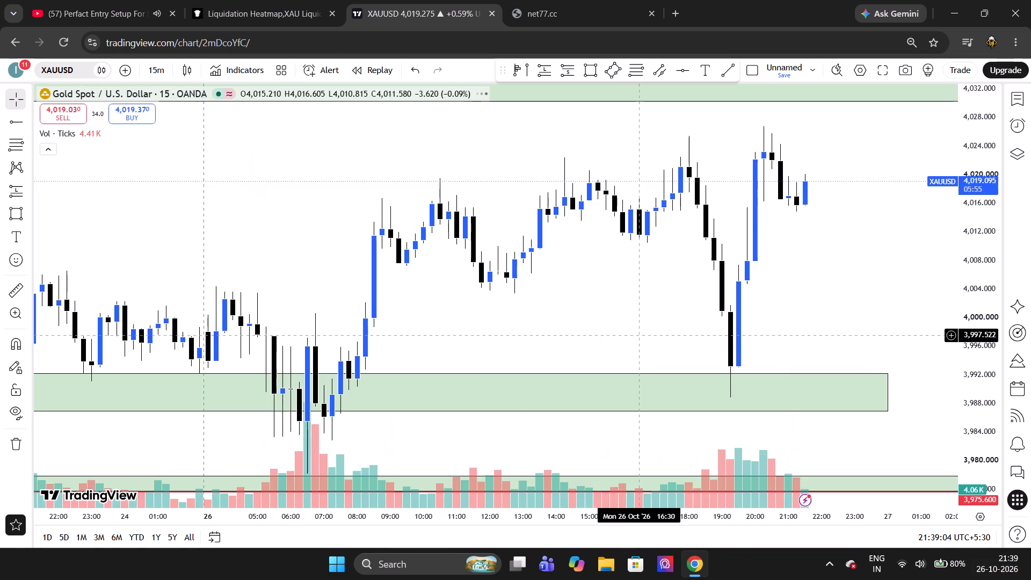
Draw a rectangle zone from 23 Oct 19:00 between about 4,024.5 and 4,032.7, overlapping the upper green zone.
scroll(636, 336, down, 6)
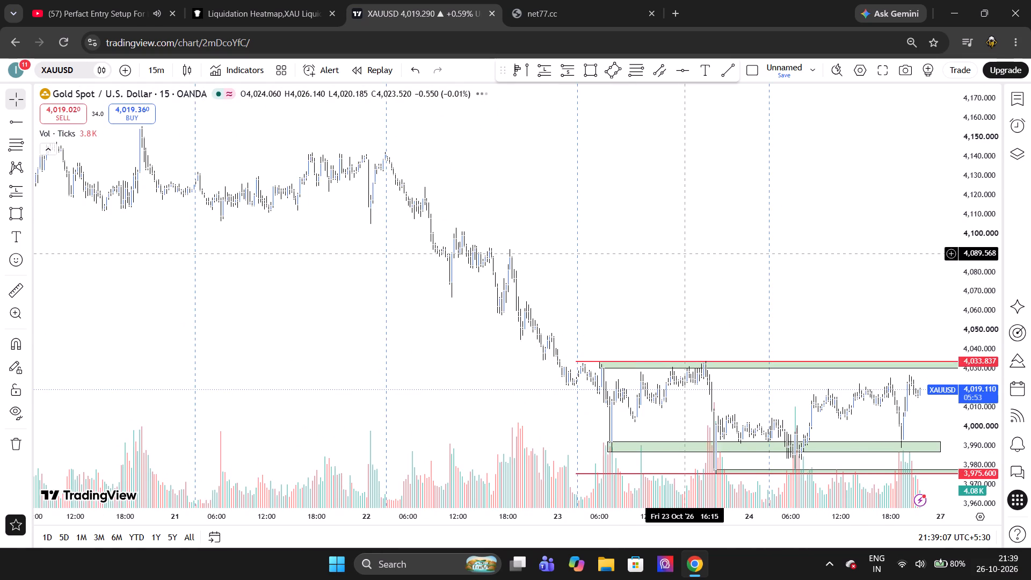
click(685, 254)
scroll(685, 254, up, 6)
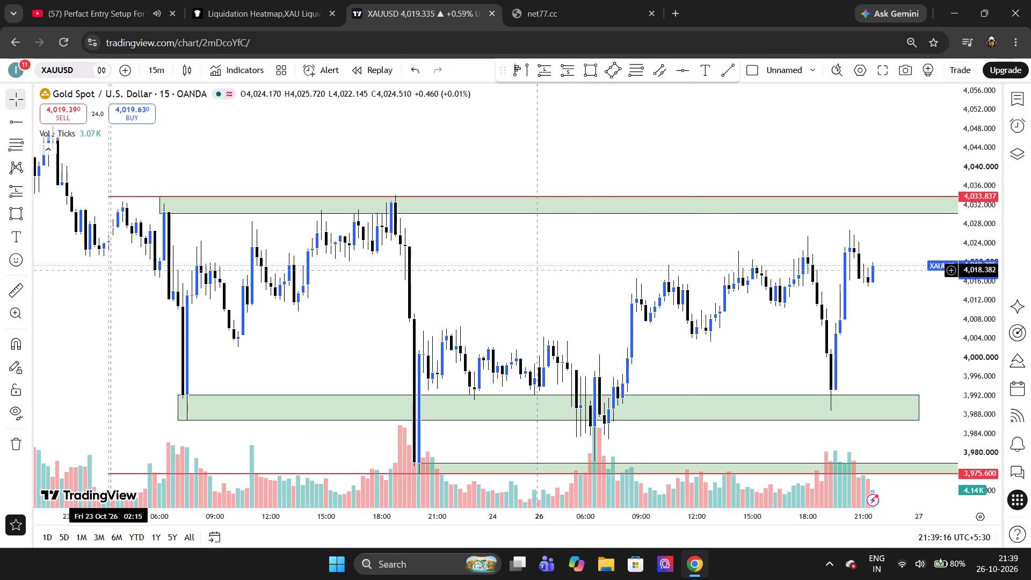
click(17, 226)
click(6, 218)
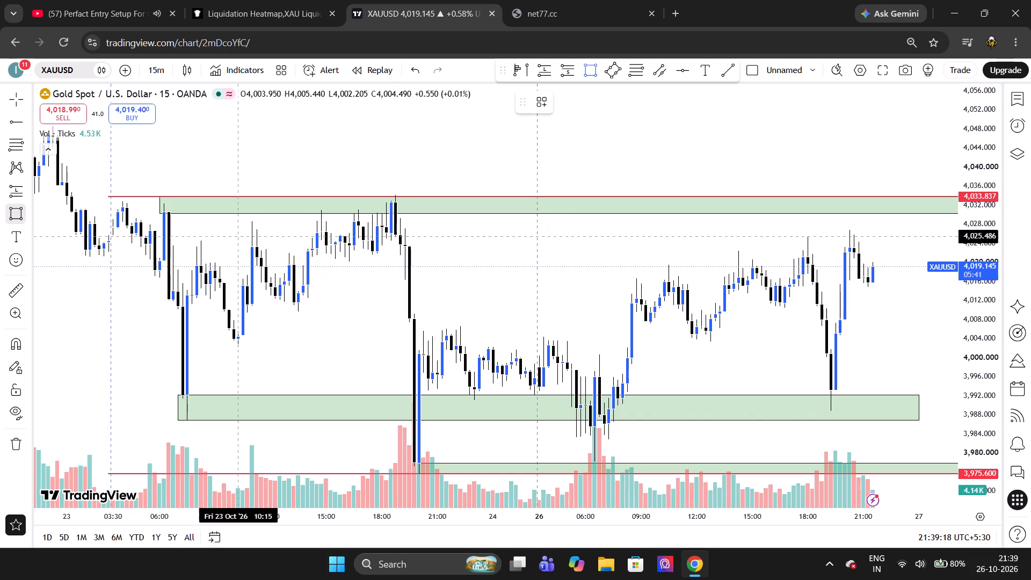
click(401, 241)
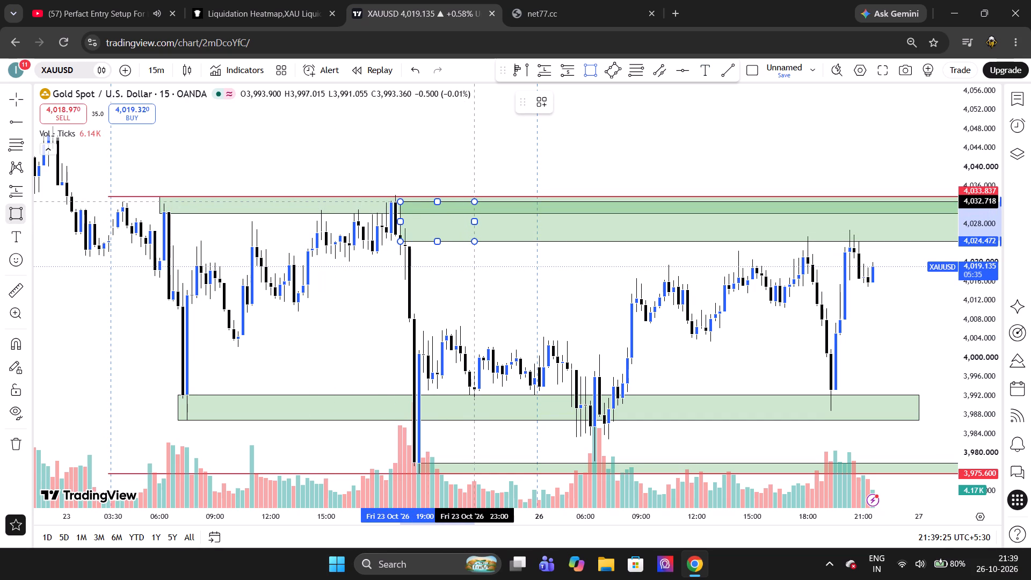
click(476, 202)
click(601, 189)
scroll(601, 189, left, 3)
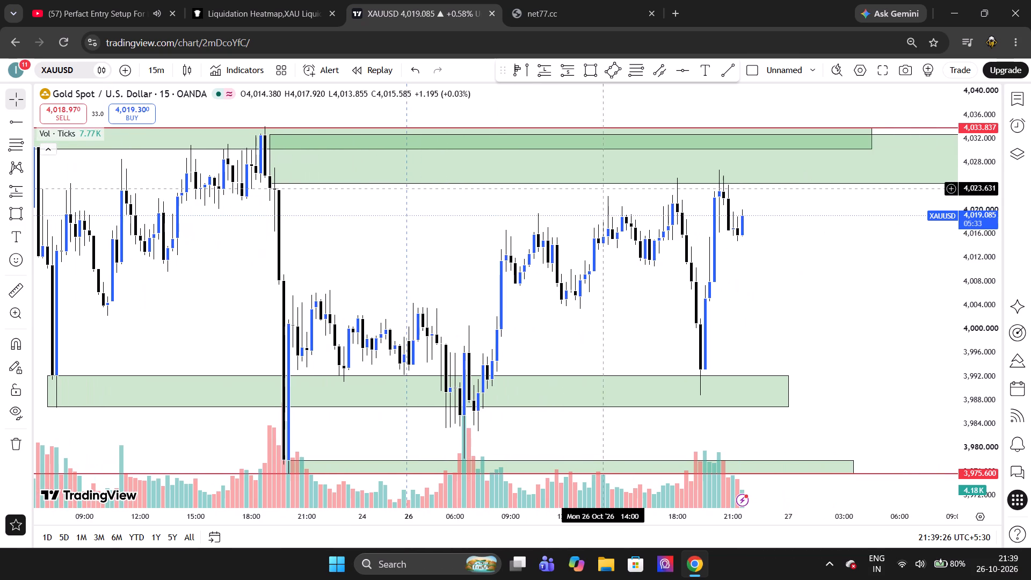
Check the Extend setting of the new rectangle zone that overlaps the upper green zone.
scroll(754, 227, left, 1)
scroll(786, 228, down, 1)
scroll(786, 228, left, 3)
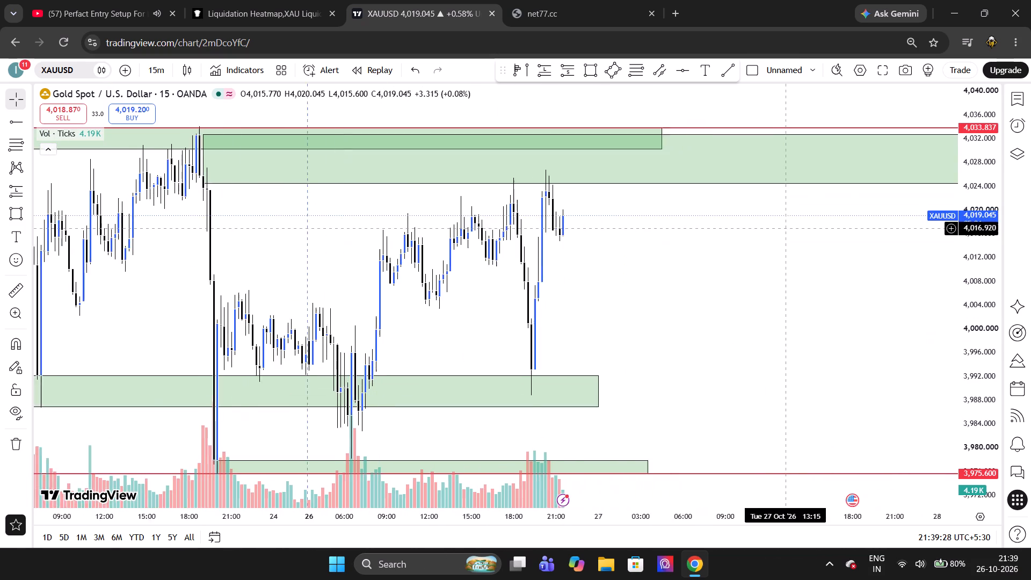
scroll(851, 244, down, 5)
scroll(851, 244, left, 3)
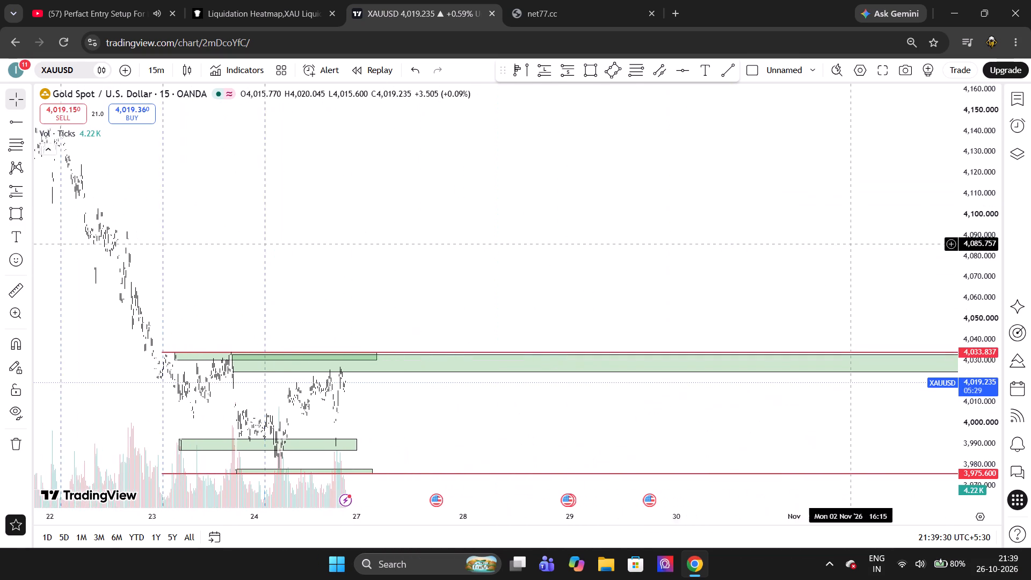
click(749, 370)
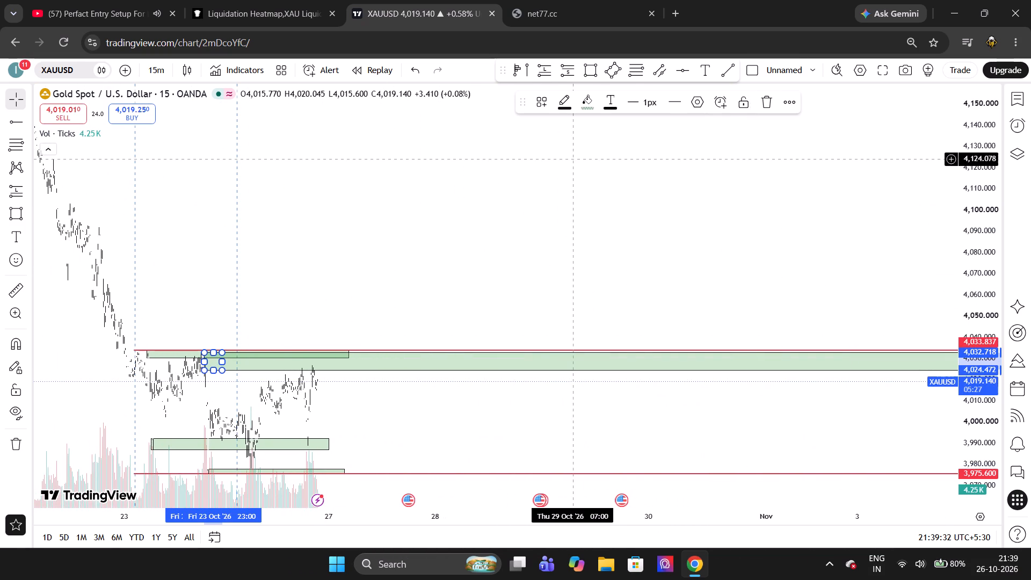
click(693, 103)
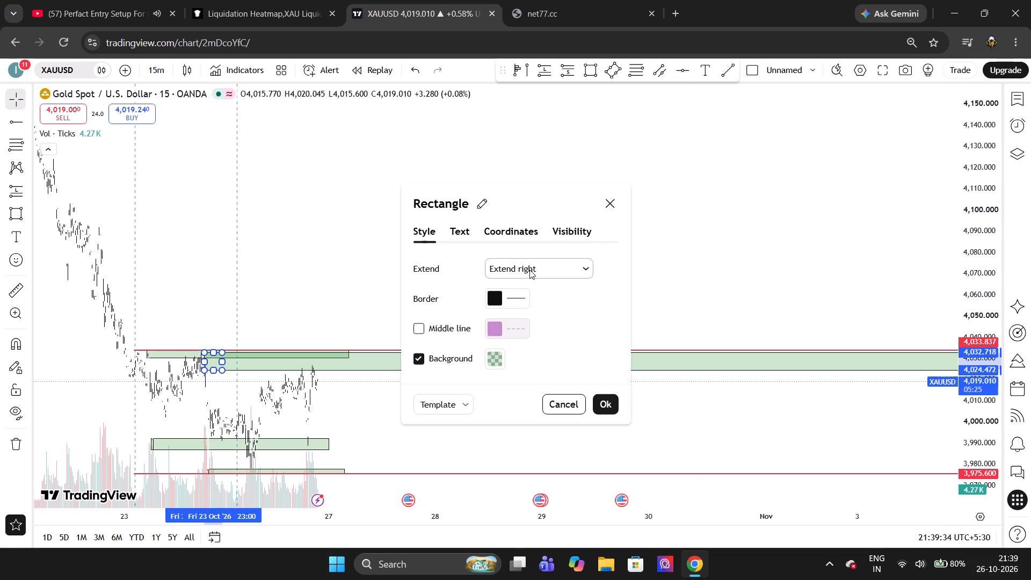
click(528, 270)
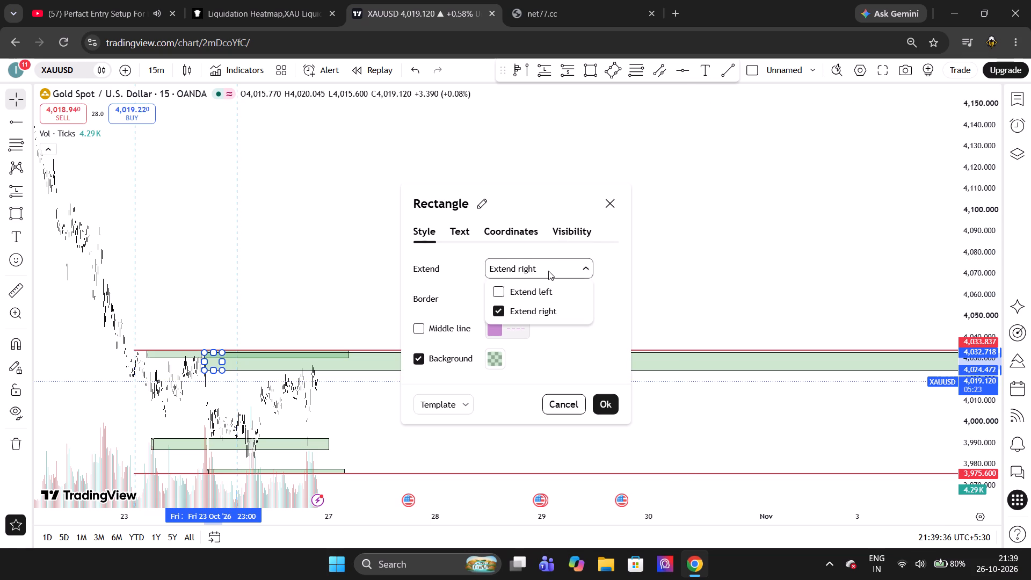
click(670, 245)
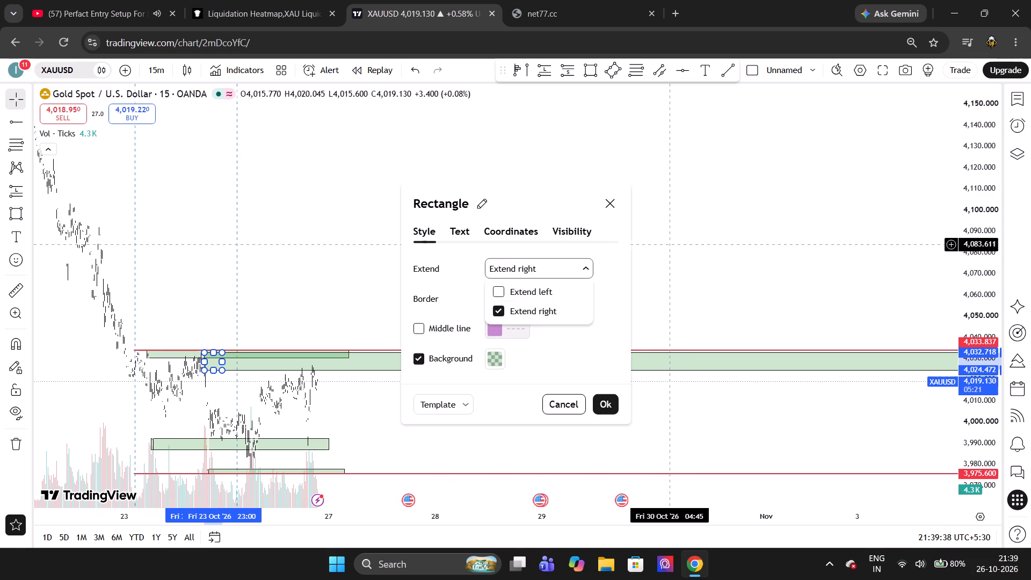
Move the start of the overlapping upper rectangle zone back to about 18:30 on 23 Oct.
scroll(527, 306, down, 2)
scroll(527, 306, up, 1)
scroll(527, 306, right, 2)
scroll(527, 306, up, 2)
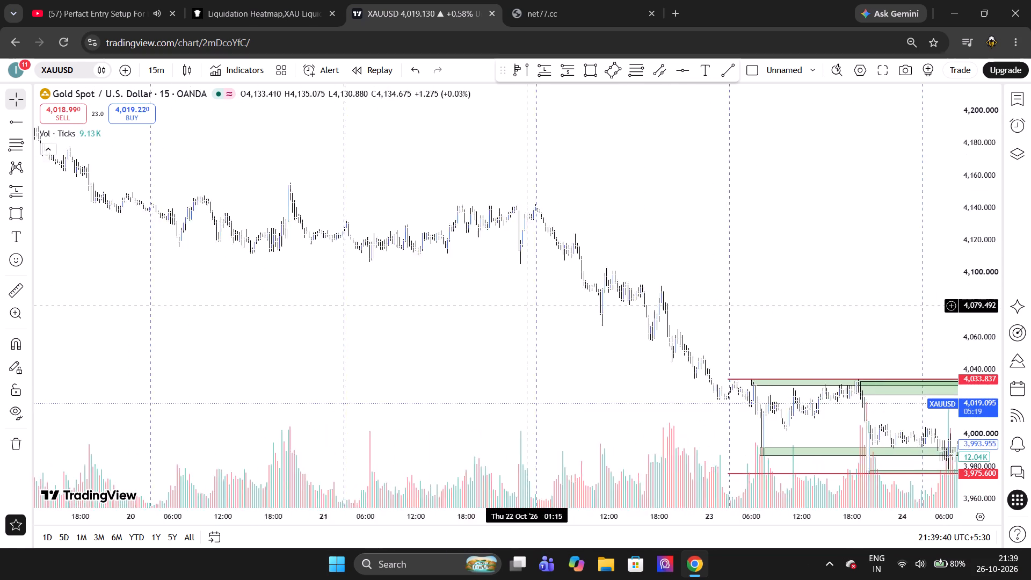
scroll(527, 306, up, 3)
scroll(527, 306, down, 4)
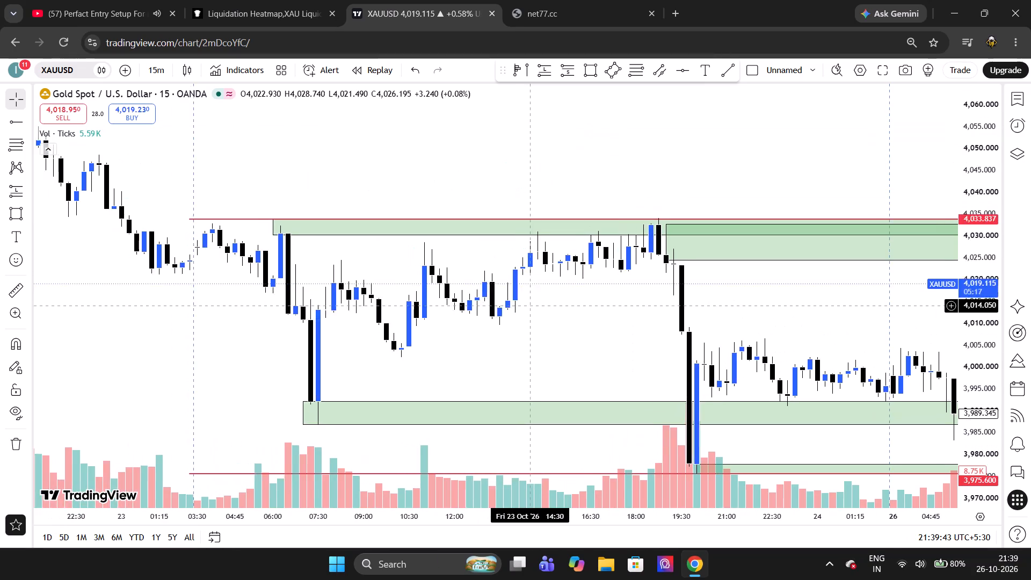
scroll(527, 306, down, 1)
click(468, 200)
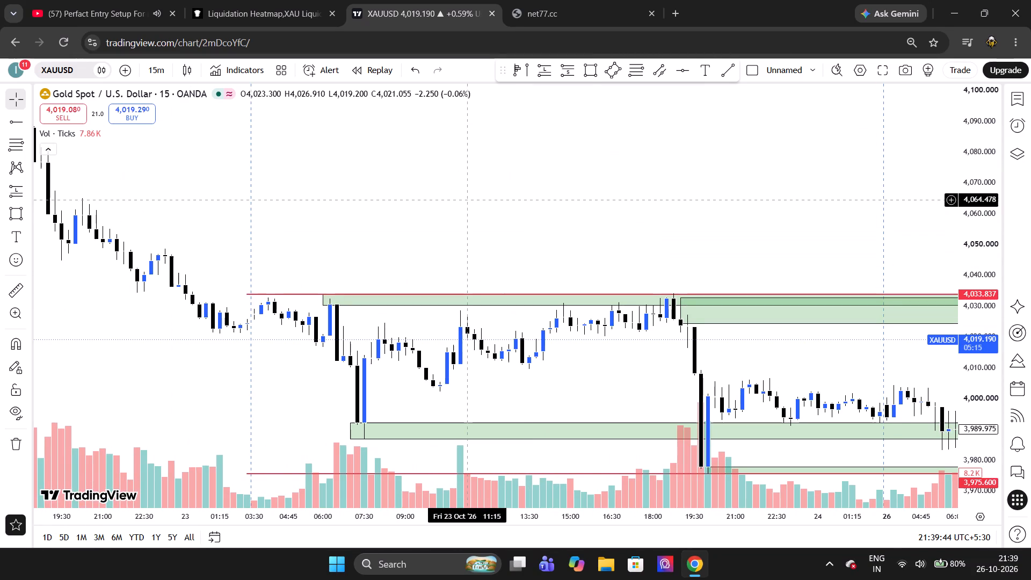
scroll(468, 200, left, 1)
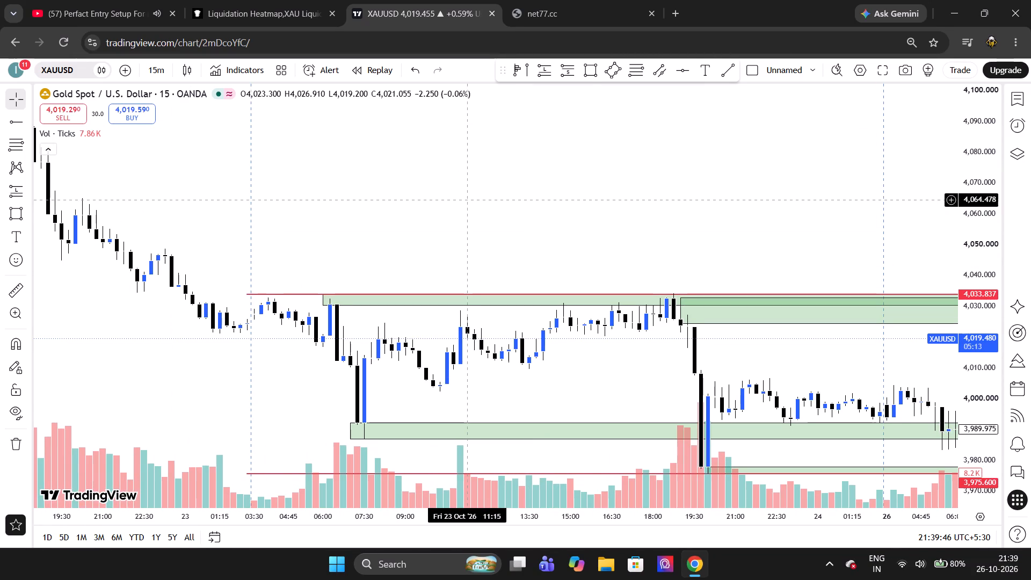
scroll(468, 200, left, 2)
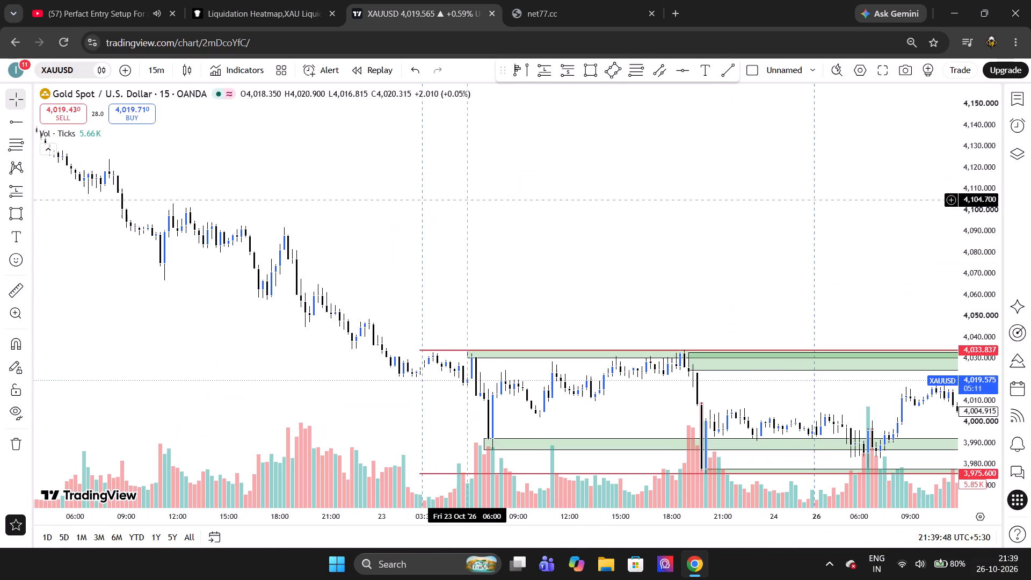
scroll(468, 200, left, 4)
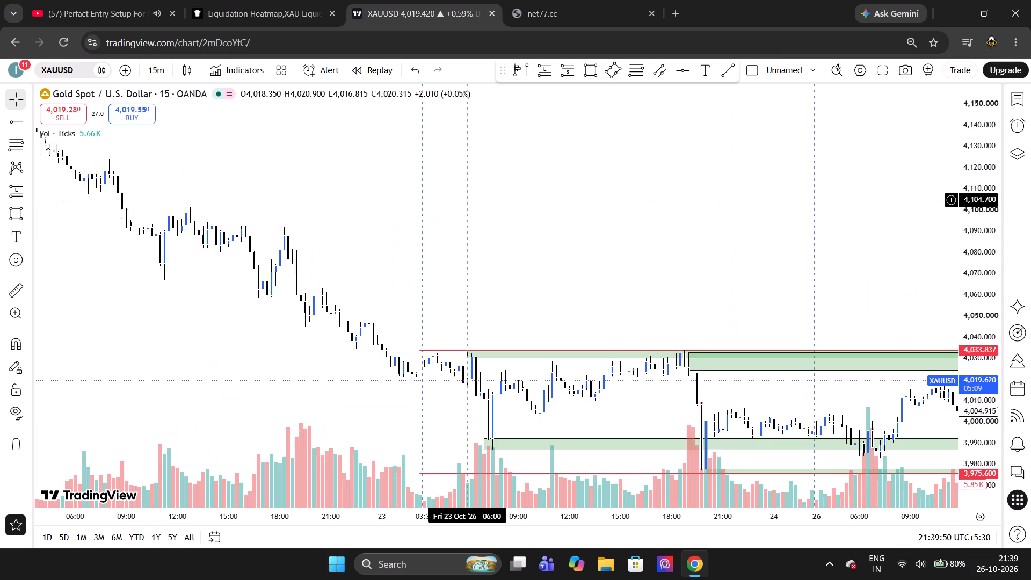
scroll(468, 200, left, 1)
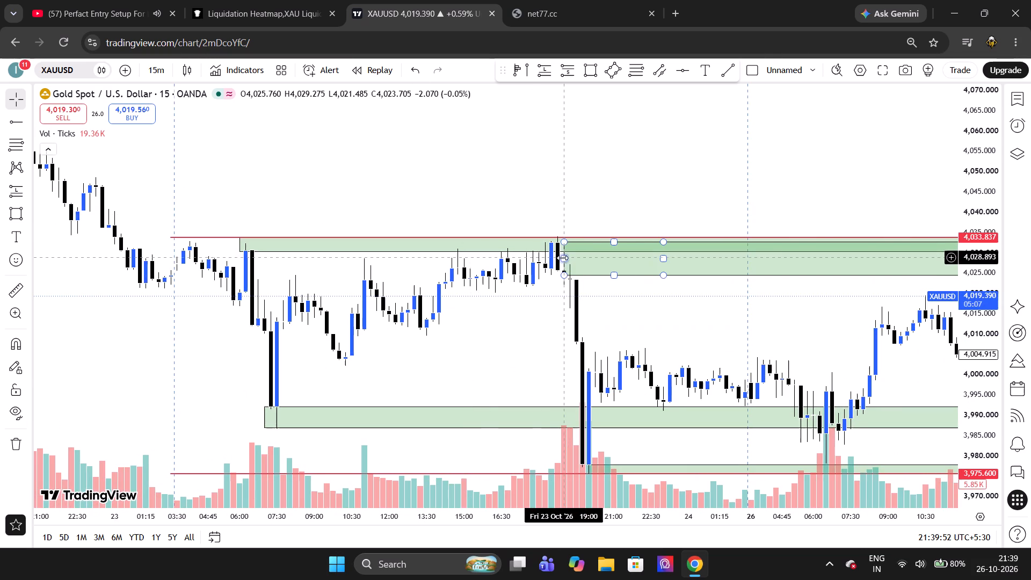
drag(562, 258, 552, 258)
click(571, 179)
Switch the XAUUSD chart to the 3-minute timeframe.
scroll(571, 179, left, 1)
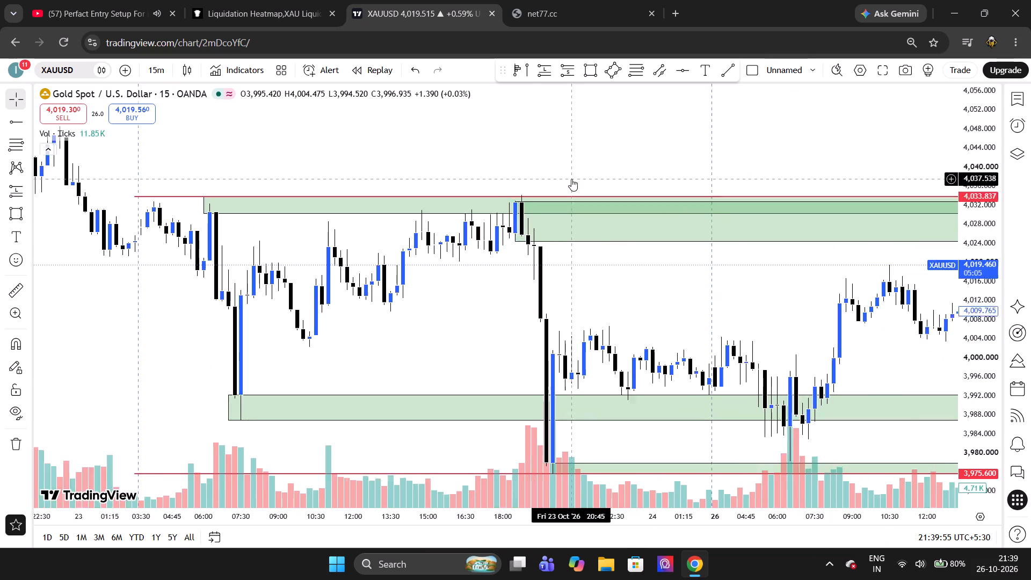
scroll(571, 179, left, 5)
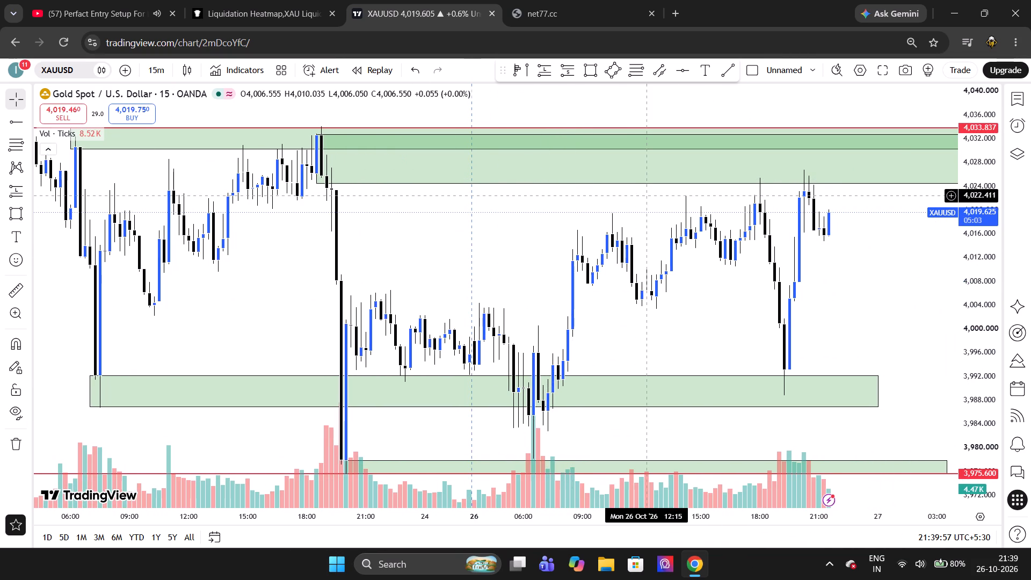
key(3)
key(Return)
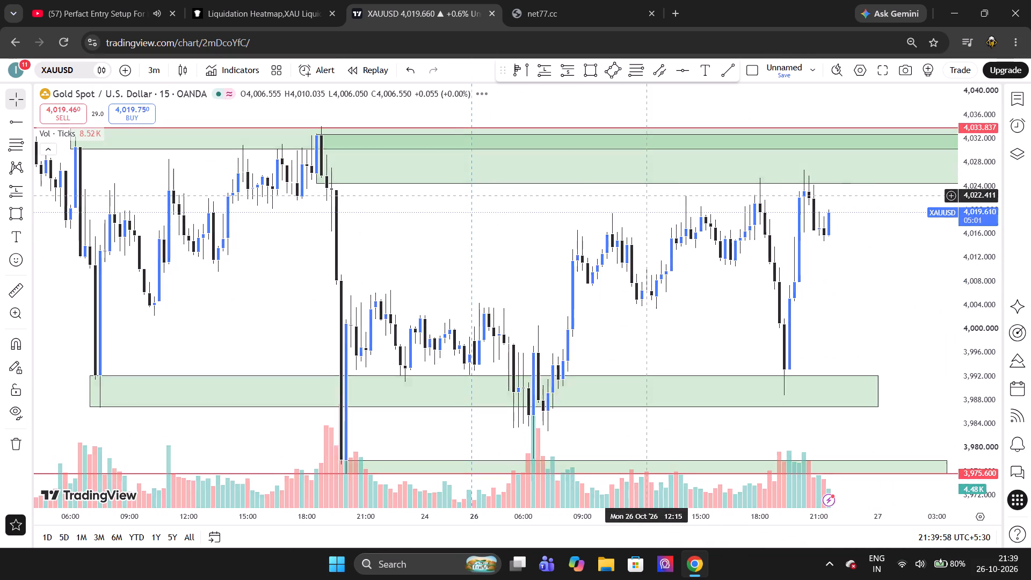
Place a short position from 26 Oct 18:06 with entry at about 4,021.35, just below the upper green zone.
scroll(699, 203, down, 4)
scroll(598, 250, down, 2)
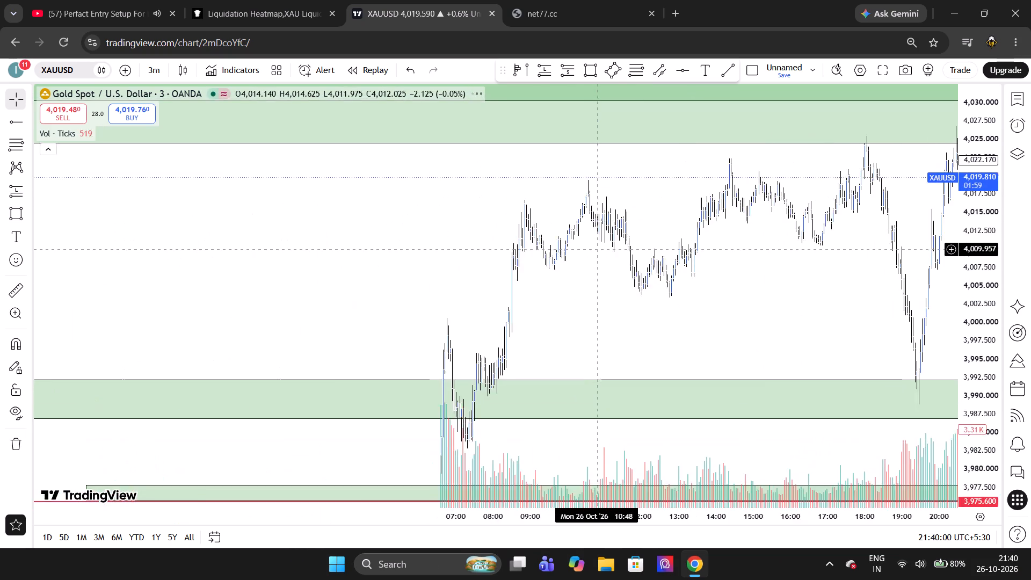
scroll(598, 250, up, 5)
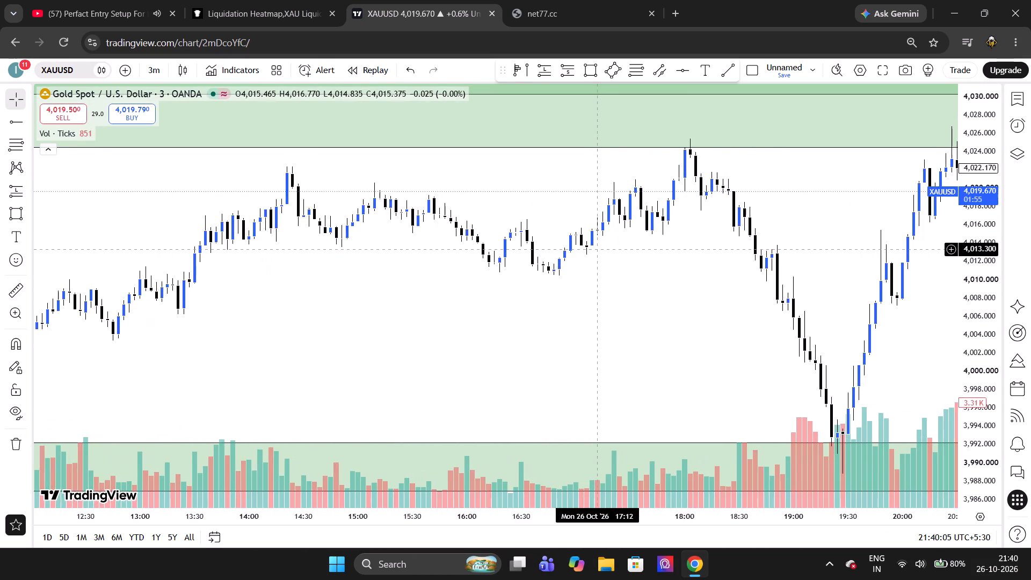
scroll(598, 250, up, 1)
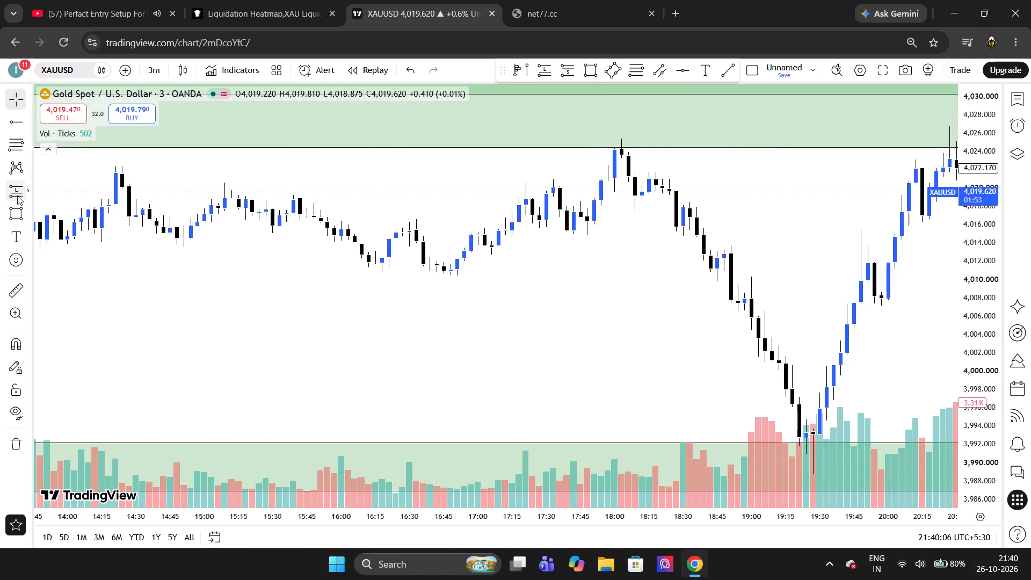
click(27, 194)
click(63, 223)
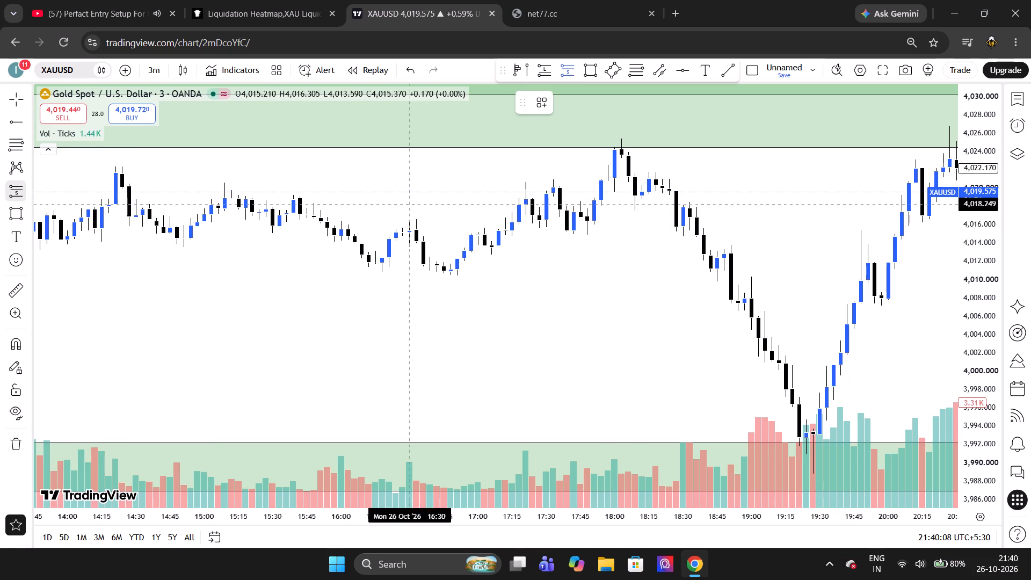
click(629, 176)
click(587, 246)
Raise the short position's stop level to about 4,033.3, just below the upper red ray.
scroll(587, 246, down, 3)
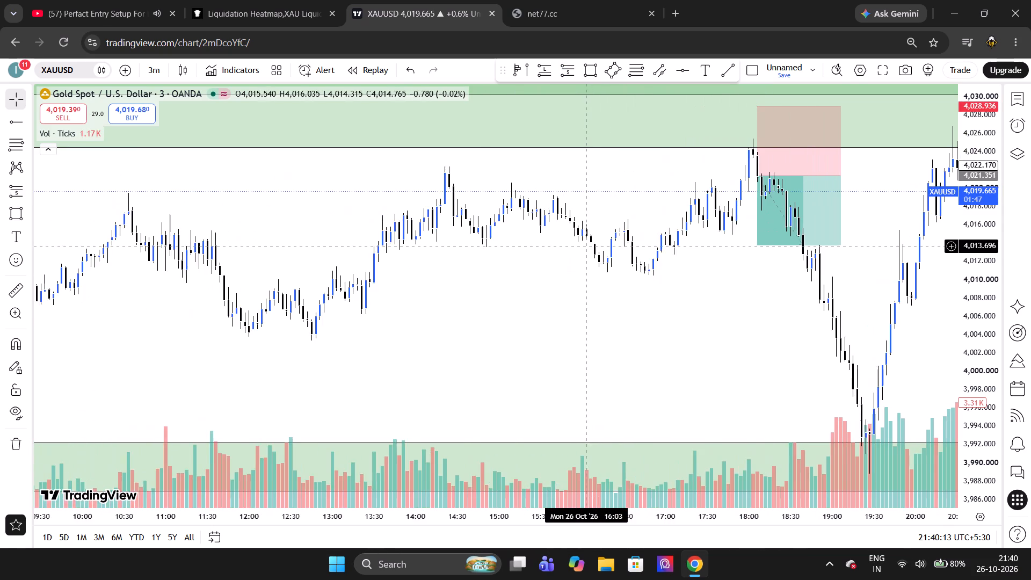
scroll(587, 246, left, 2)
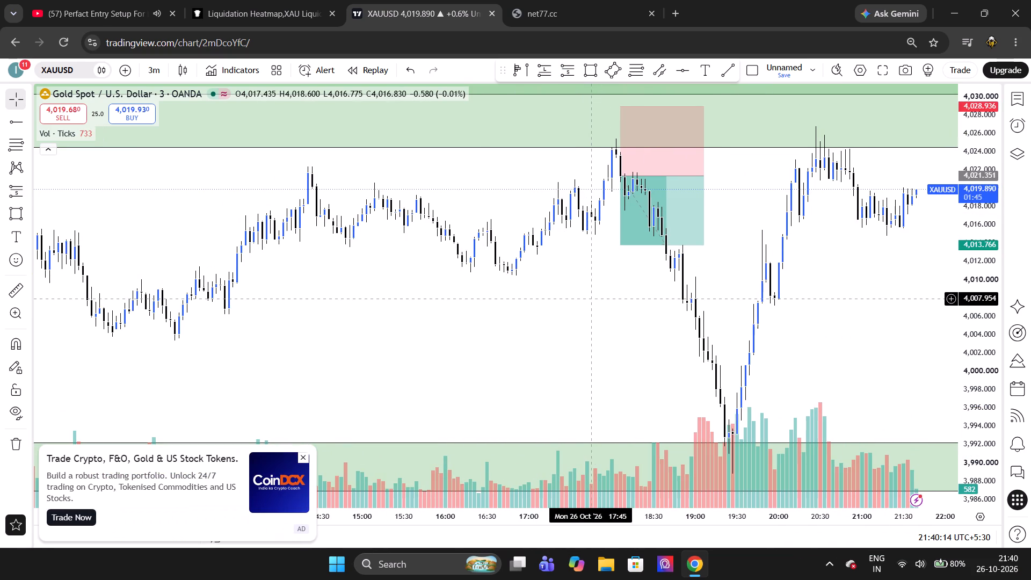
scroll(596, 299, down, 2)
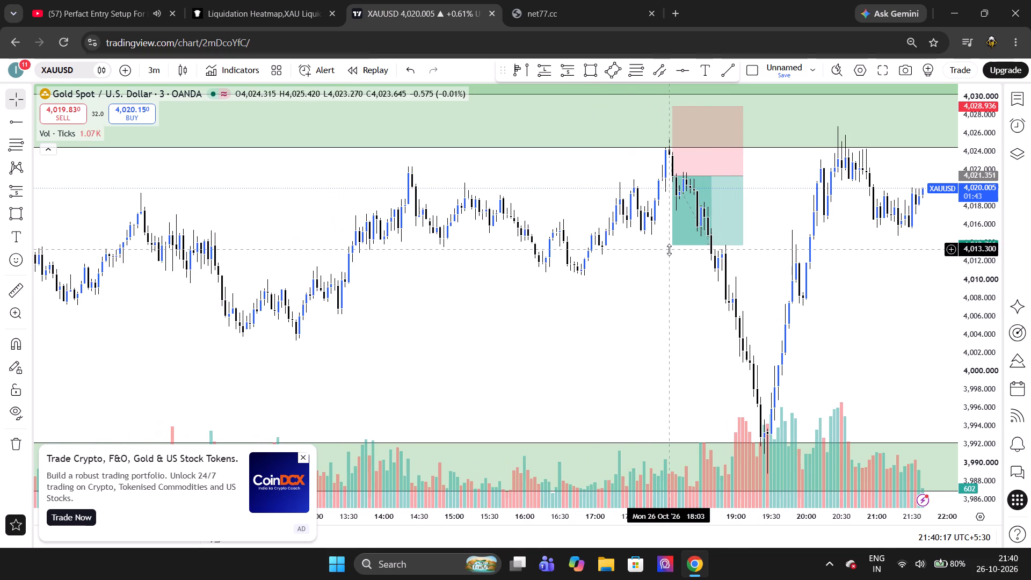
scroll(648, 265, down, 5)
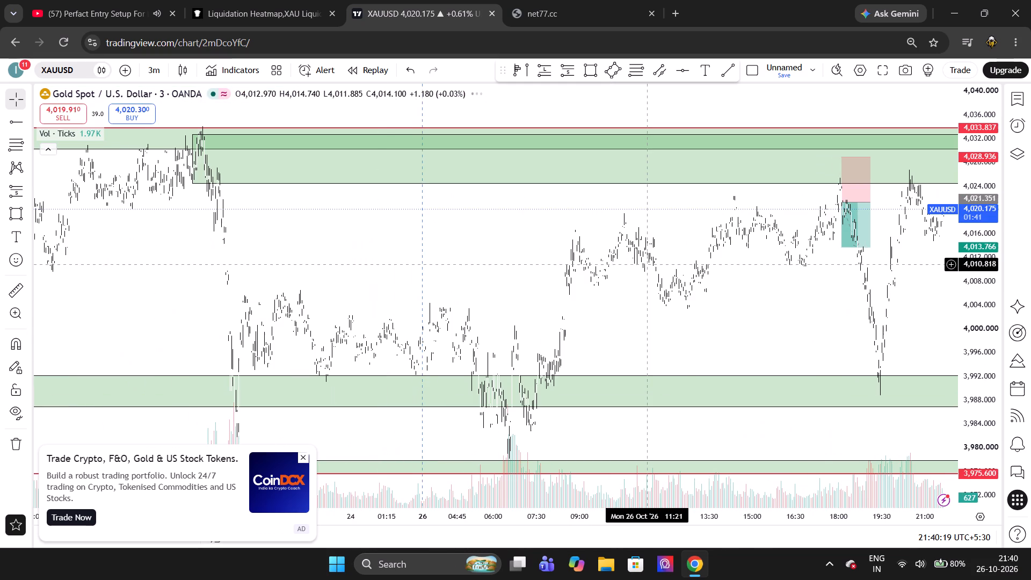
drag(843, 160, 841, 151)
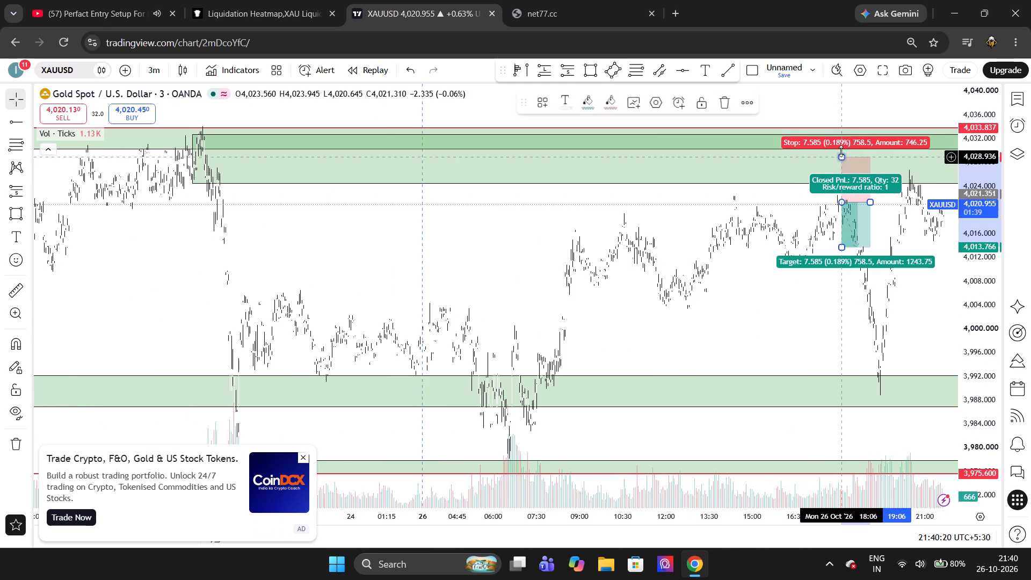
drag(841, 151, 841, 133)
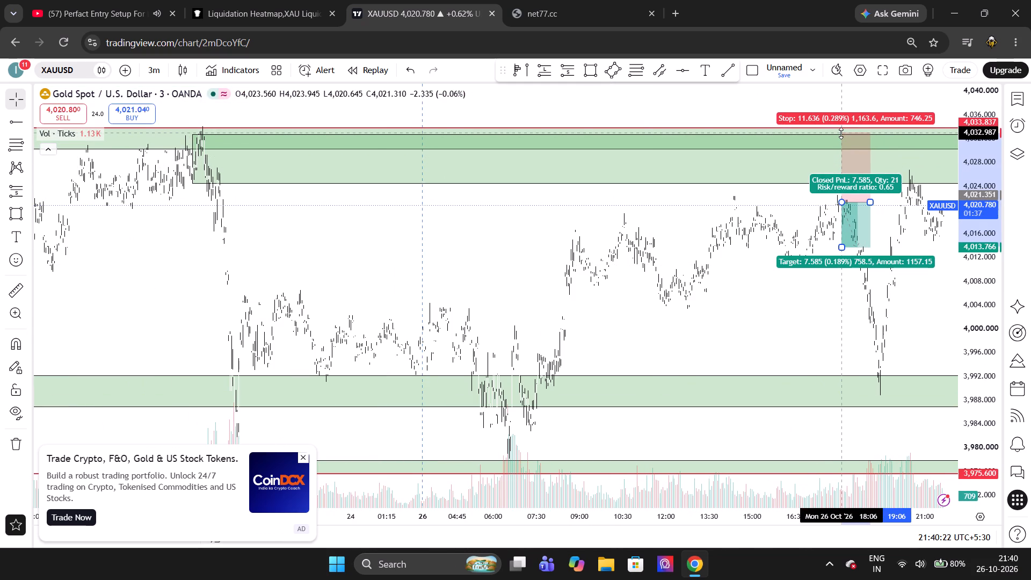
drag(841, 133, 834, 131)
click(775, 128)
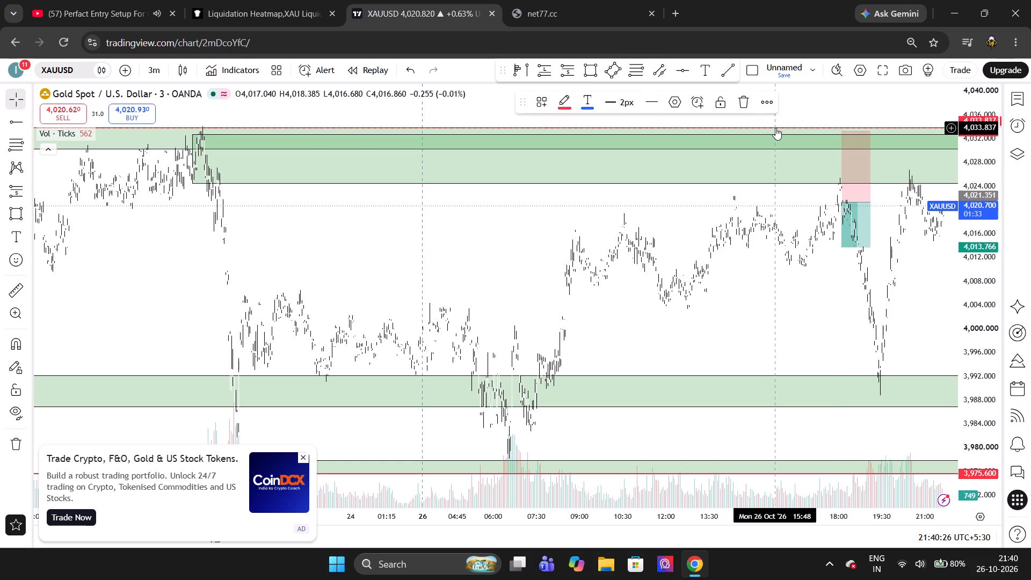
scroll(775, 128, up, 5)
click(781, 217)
Set the short position's stop level to about 4,027.4, inside the upper green zone.
scroll(781, 217, down, 1)
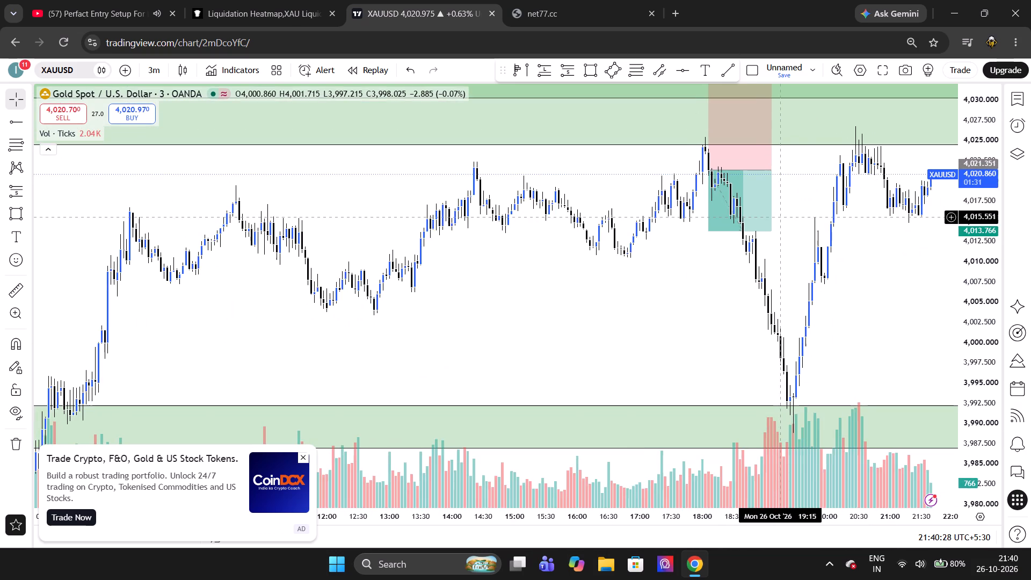
scroll(805, 199, down, 1)
scroll(647, 224, down, 2)
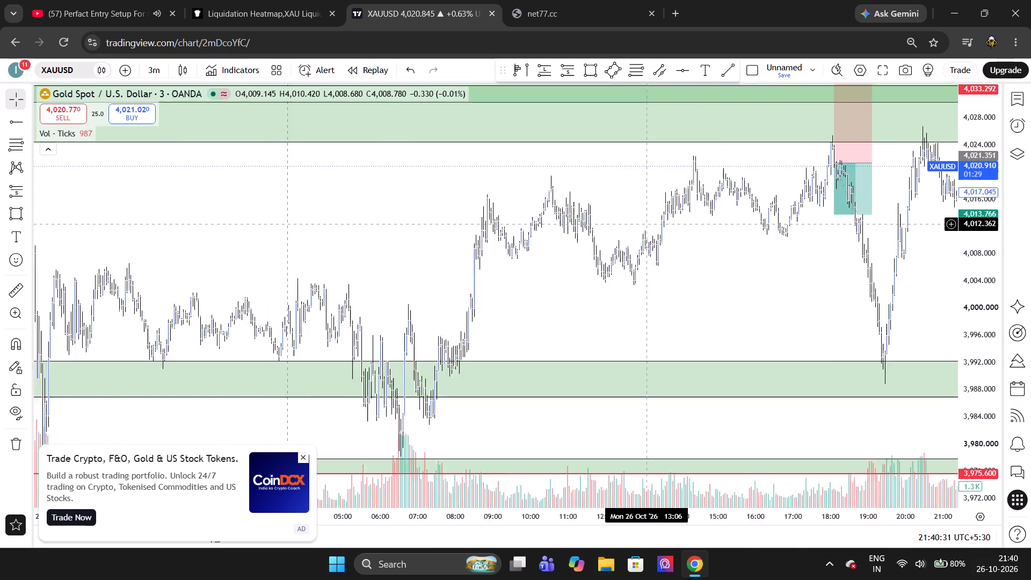
scroll(647, 224, down, 1)
drag(848, 131, 850, 163)
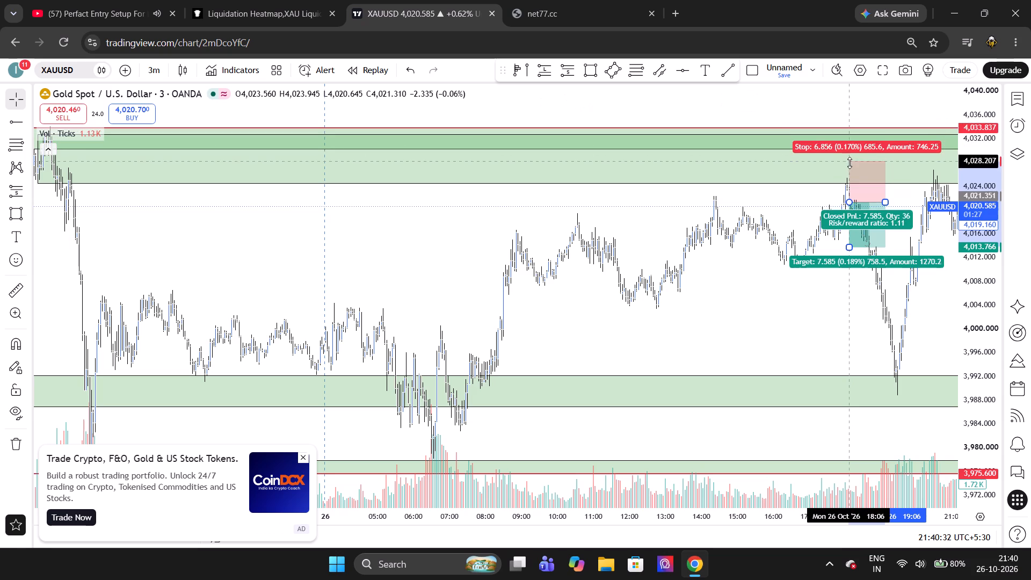
drag(850, 163, 854, 166)
click(804, 232)
Extend the short position's target down to about 4,004.0.
scroll(804, 232, up, 5)
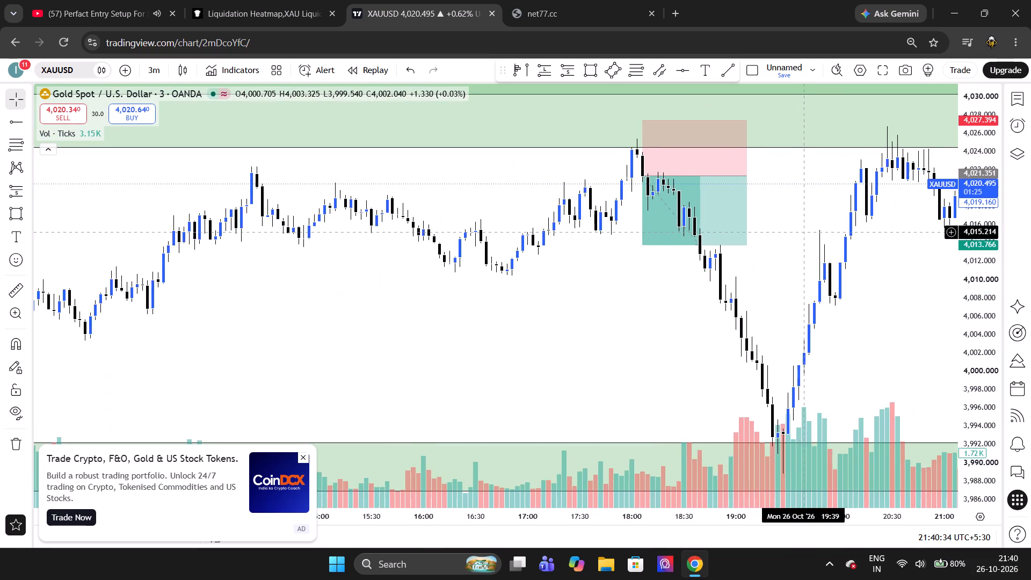
scroll(804, 232, up, 2)
click(788, 232)
scroll(788, 232, down, 2)
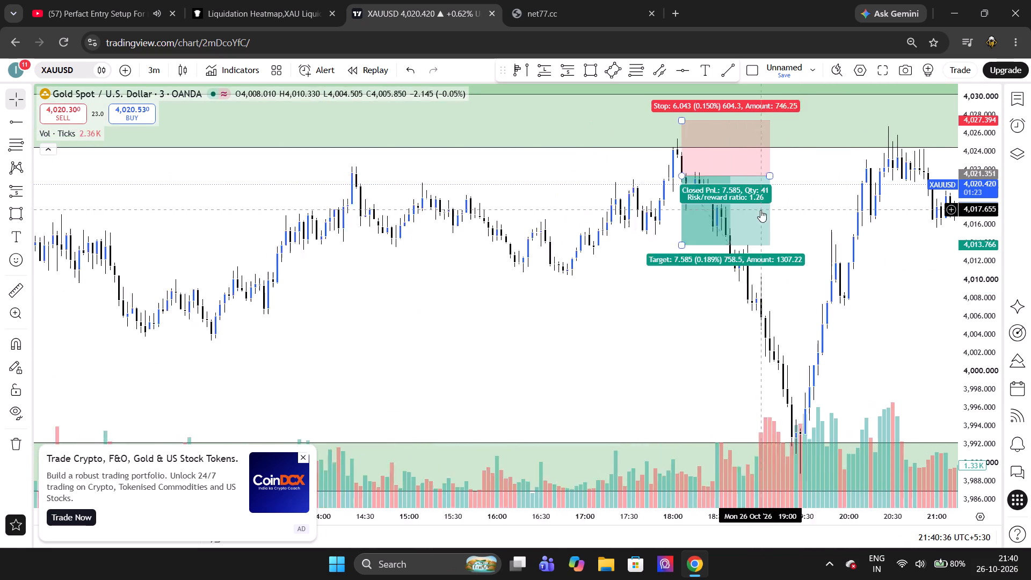
scroll(760, 210, down, 3)
right_click(760, 210)
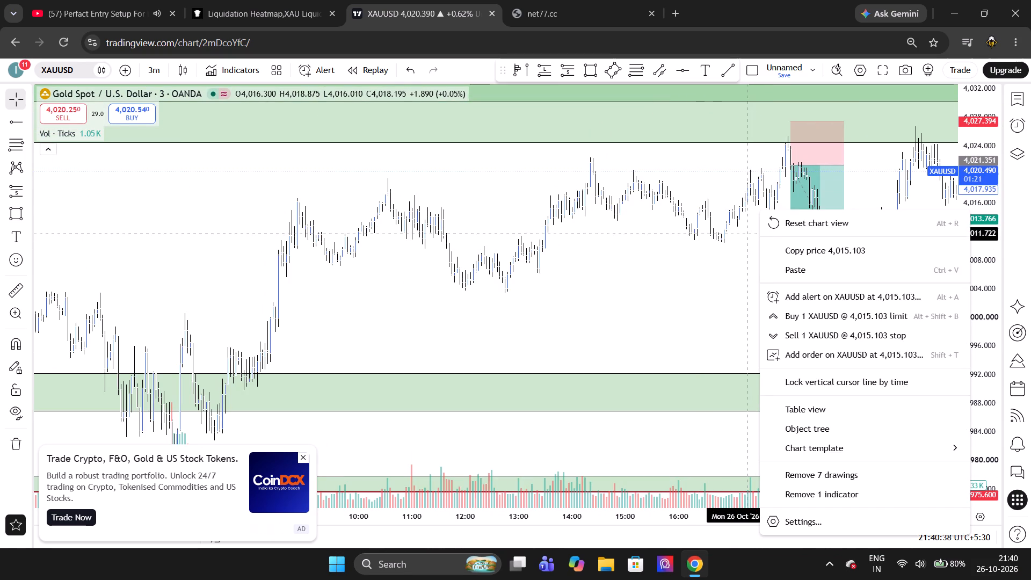
click(747, 234)
drag(793, 219, 826, 286)
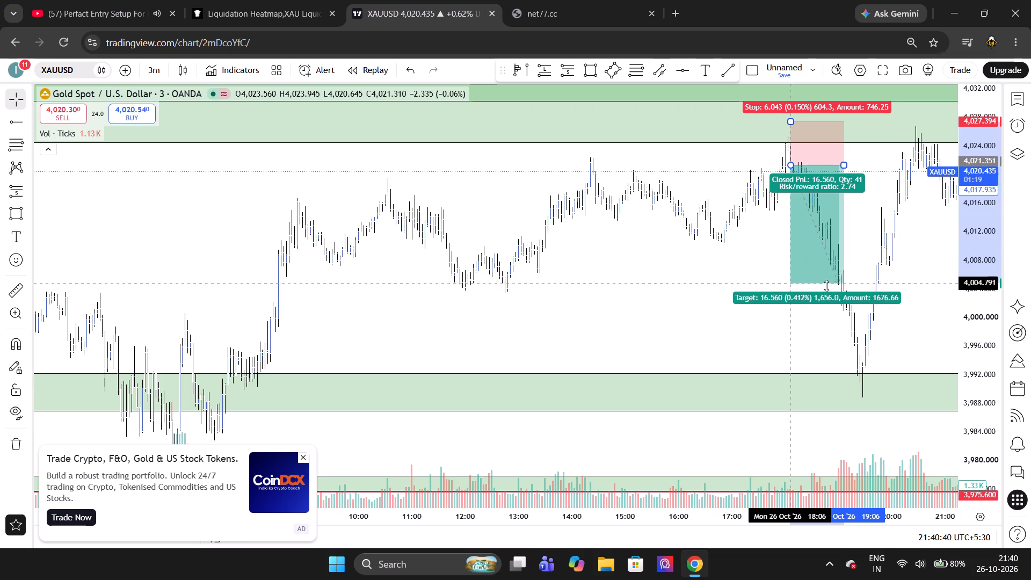
drag(826, 286, 830, 289)
click(744, 295)
scroll(744, 295, up, 4)
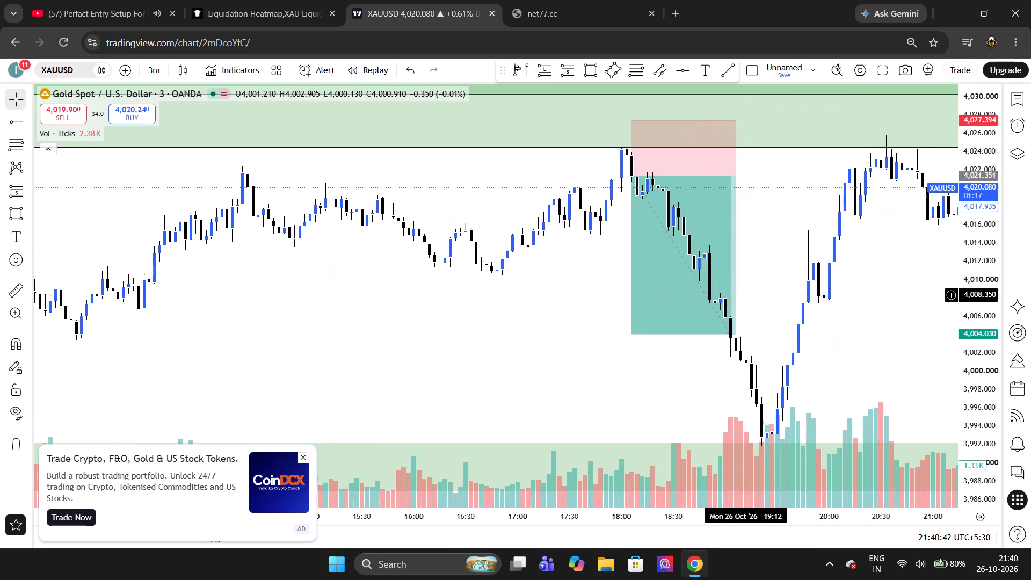
Delete the short position from the XAUUSD 3-minute chart.
click(689, 261)
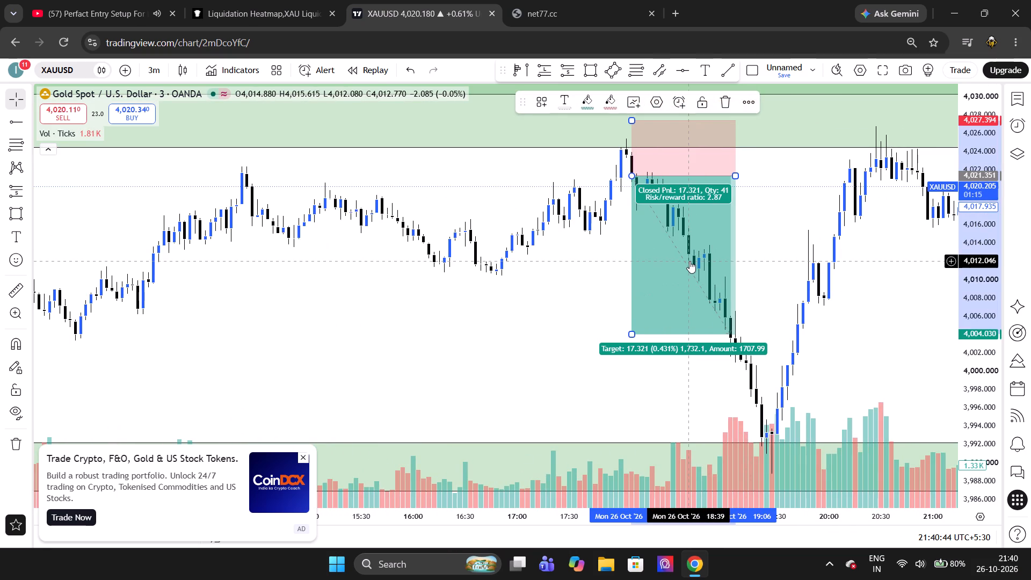
key(Delete)
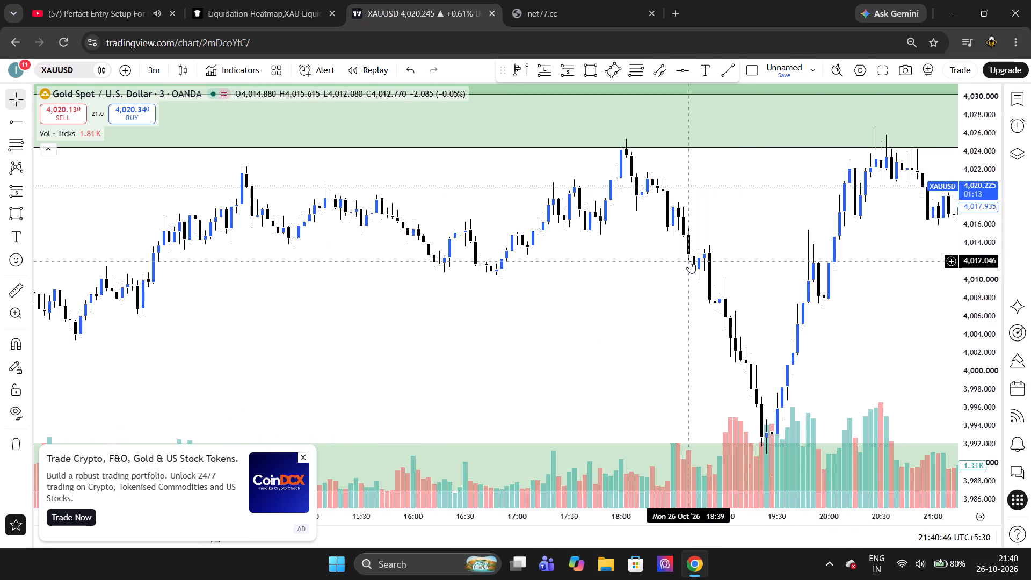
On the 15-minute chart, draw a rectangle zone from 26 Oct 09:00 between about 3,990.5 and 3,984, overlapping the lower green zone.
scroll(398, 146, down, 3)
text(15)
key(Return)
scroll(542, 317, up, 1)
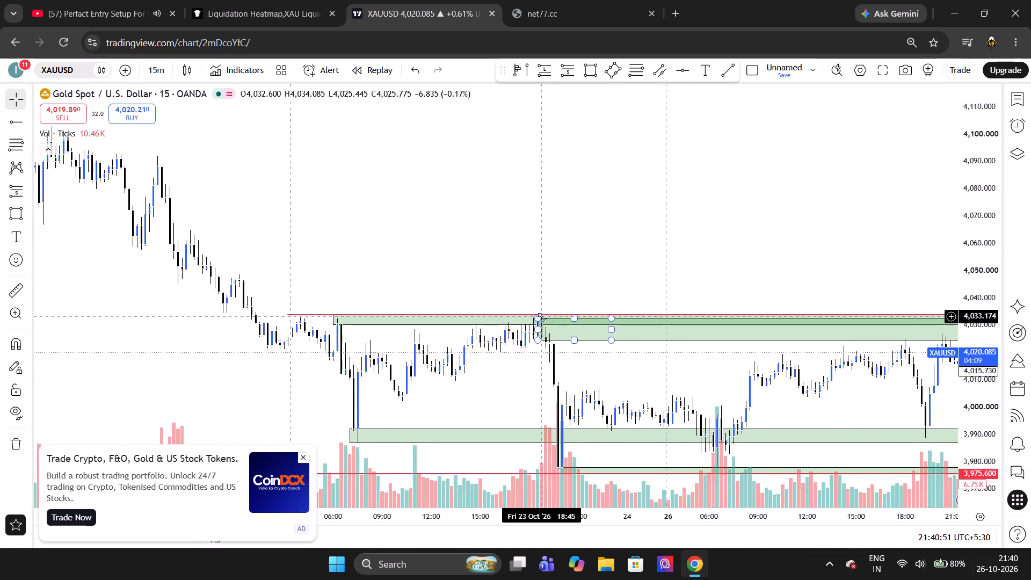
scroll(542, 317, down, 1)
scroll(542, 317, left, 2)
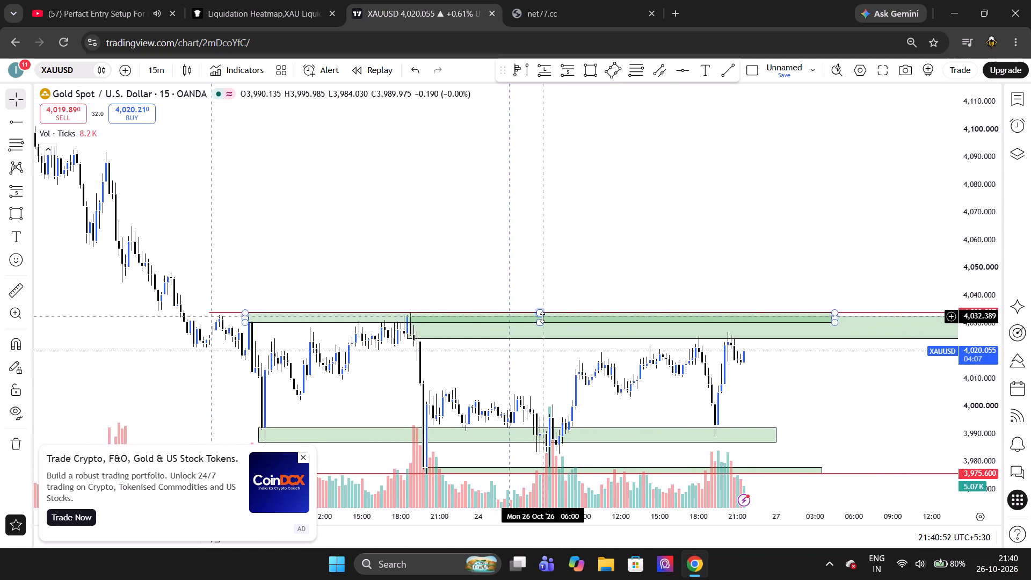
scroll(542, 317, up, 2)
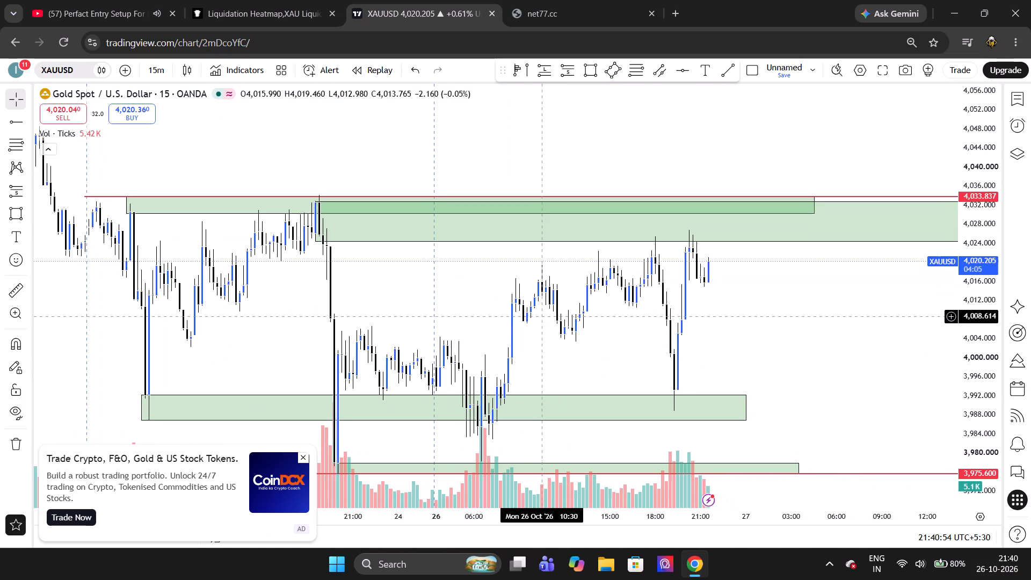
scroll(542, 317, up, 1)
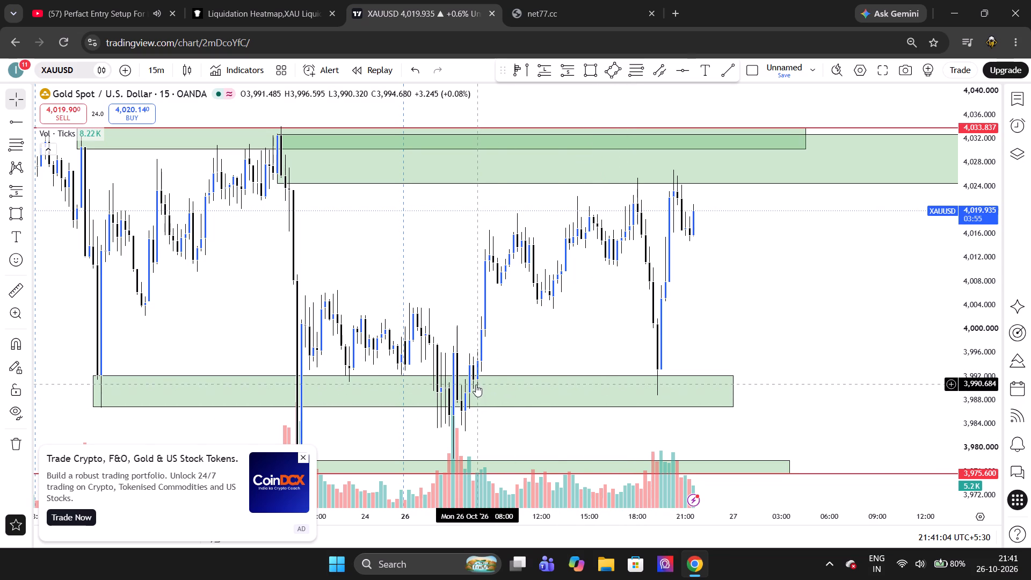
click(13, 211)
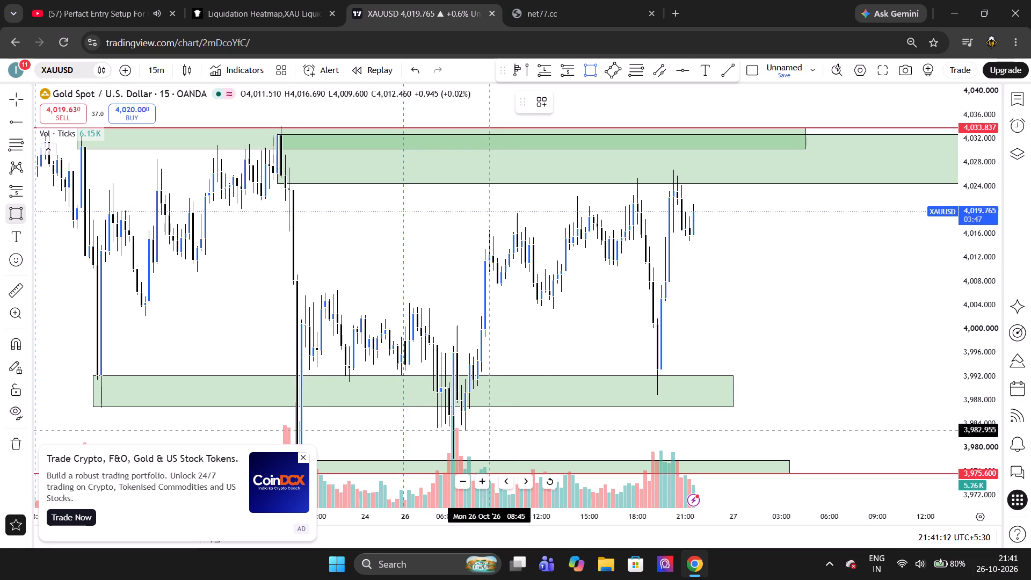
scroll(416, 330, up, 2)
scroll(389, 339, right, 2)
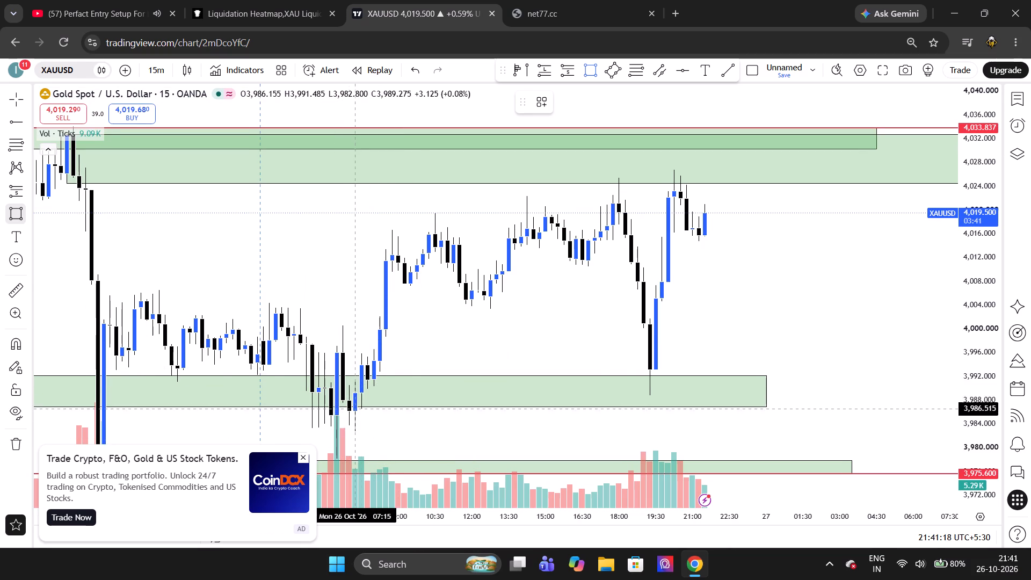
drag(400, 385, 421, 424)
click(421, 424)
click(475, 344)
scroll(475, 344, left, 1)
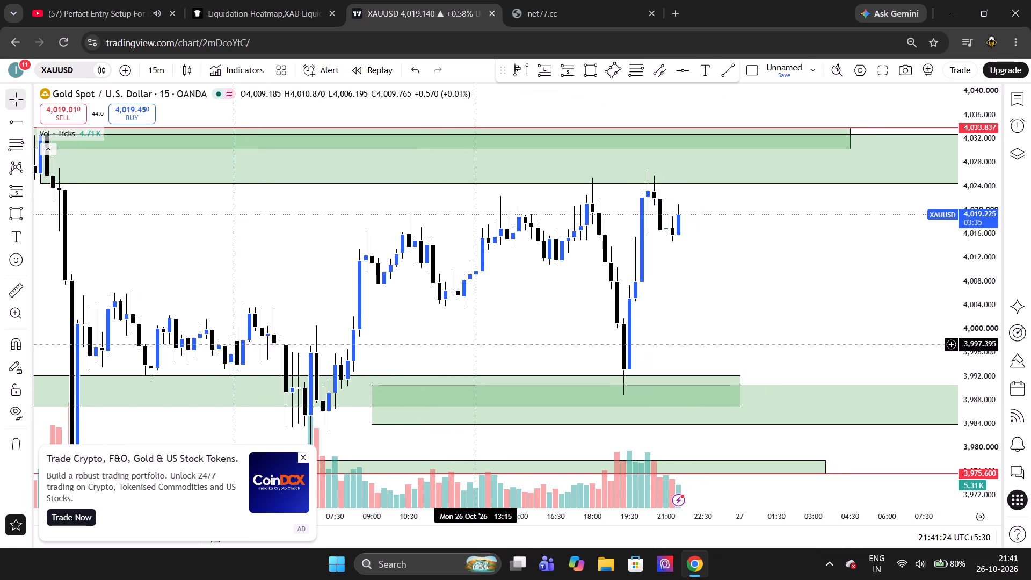
Switch to the 1-minute timeframe, dismiss the advert and examine the 26 Oct price swings between the green zones.
scroll(475, 344, left, 1)
key(1)
key(Return)
scroll(475, 344, down, 6)
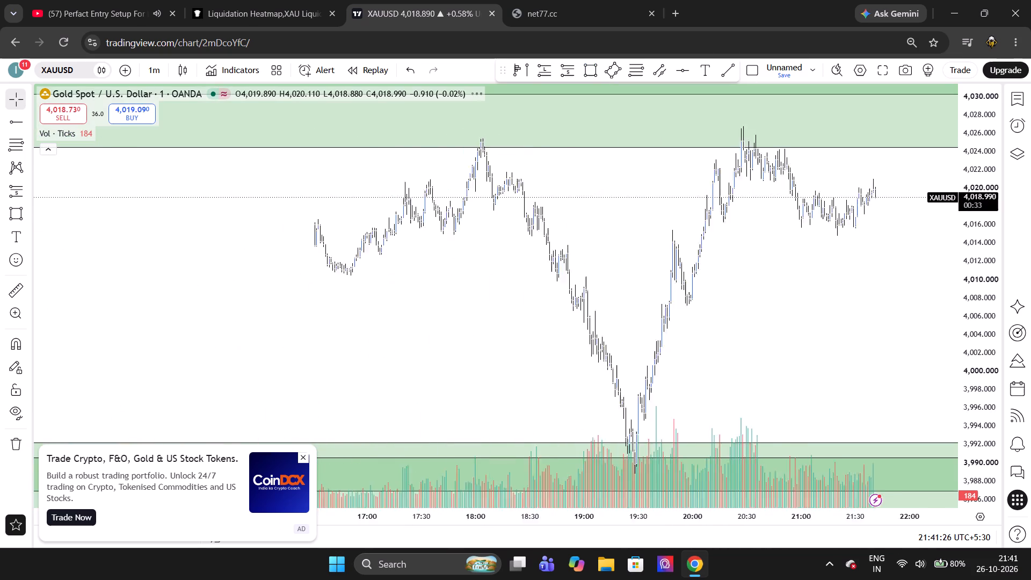
scroll(475, 344, down, 1)
scroll(475, 344, up, 4)
scroll(475, 344, down, 2)
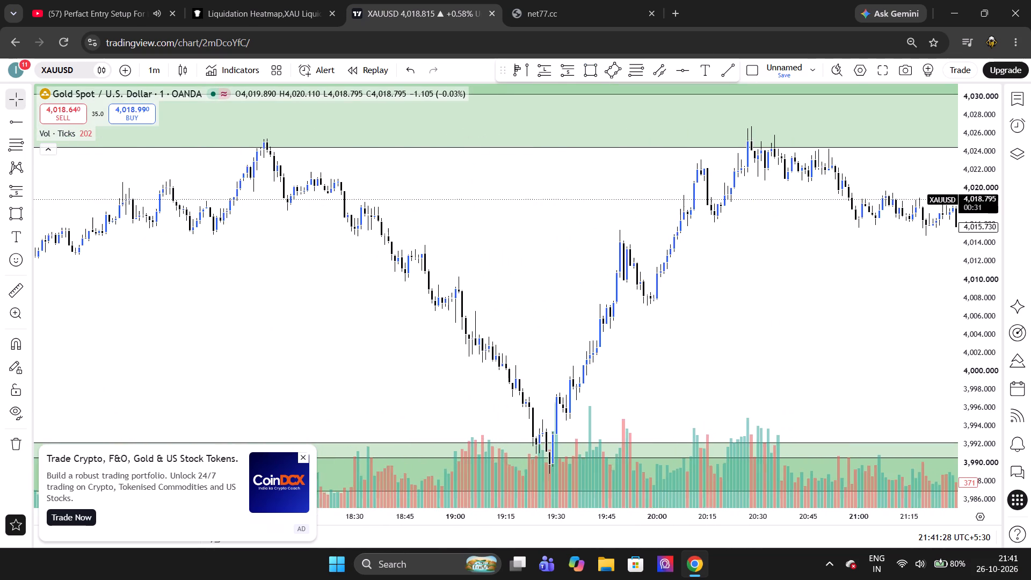
scroll(475, 344, down, 3)
scroll(475, 344, up, 1)
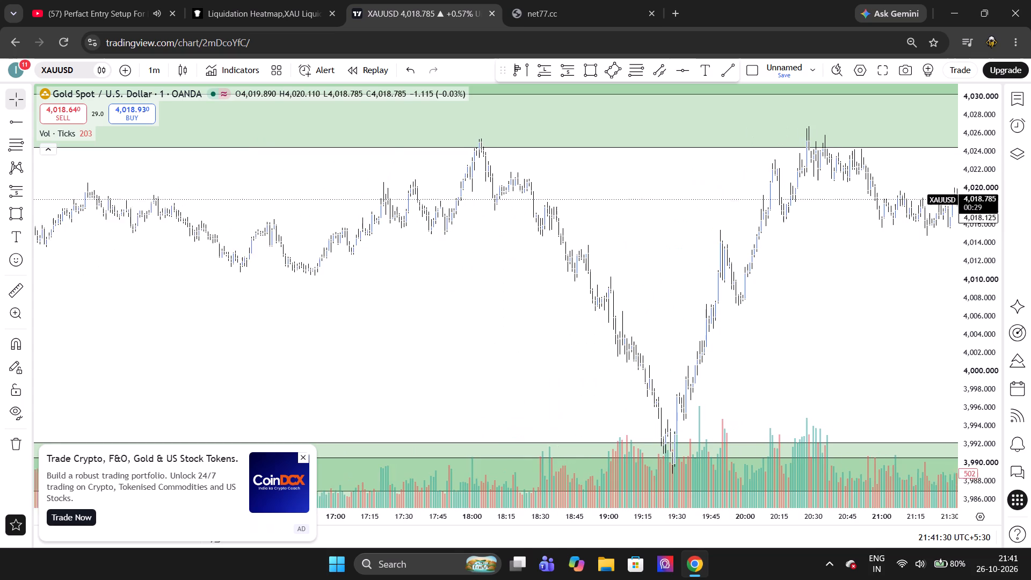
scroll(475, 344, up, 1)
click(303, 460)
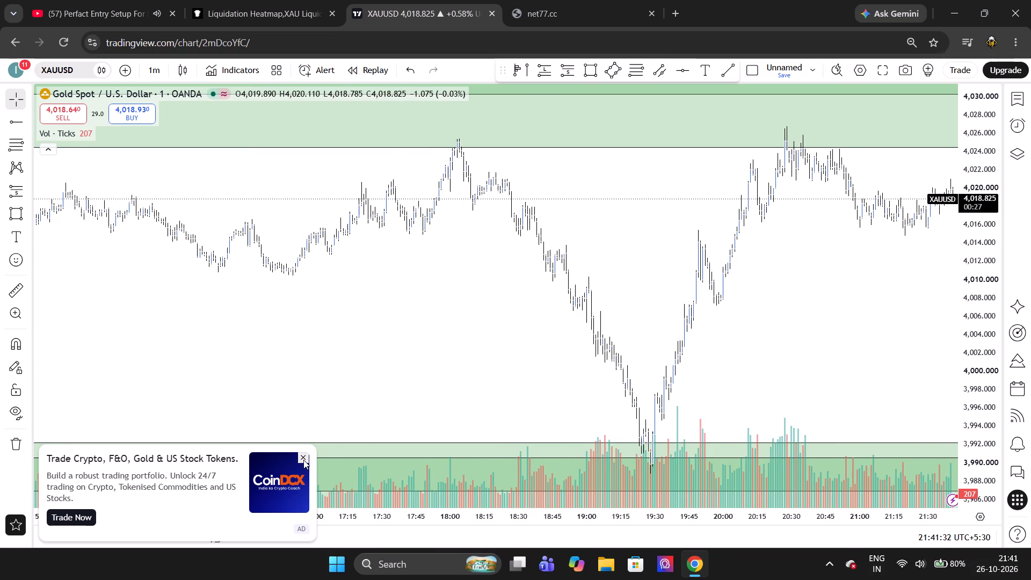
scroll(379, 385, up, 2)
scroll(379, 385, right, 3)
scroll(379, 385, up, 1)
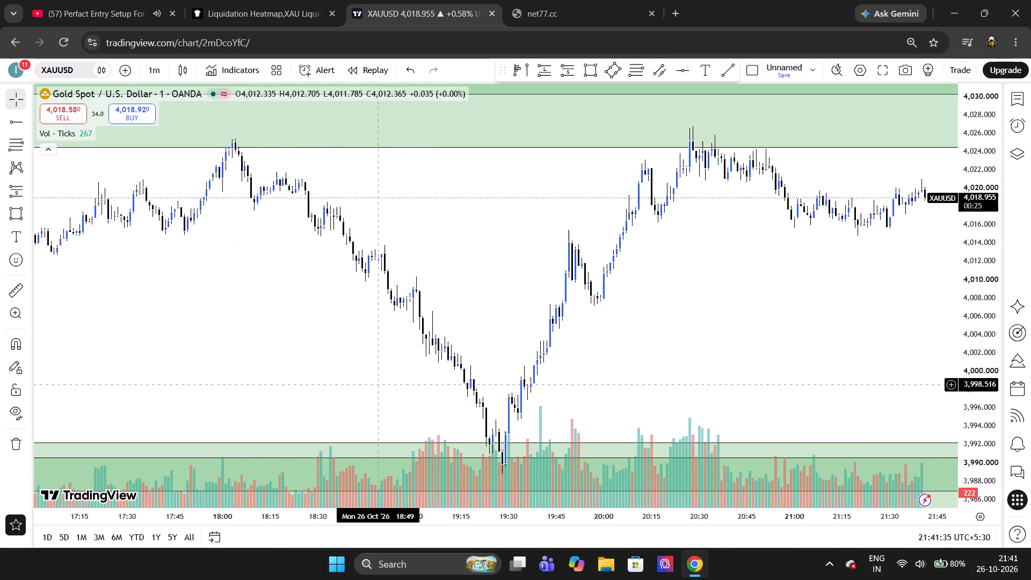
scroll(379, 385, up, 5)
scroll(379, 385, right, 1)
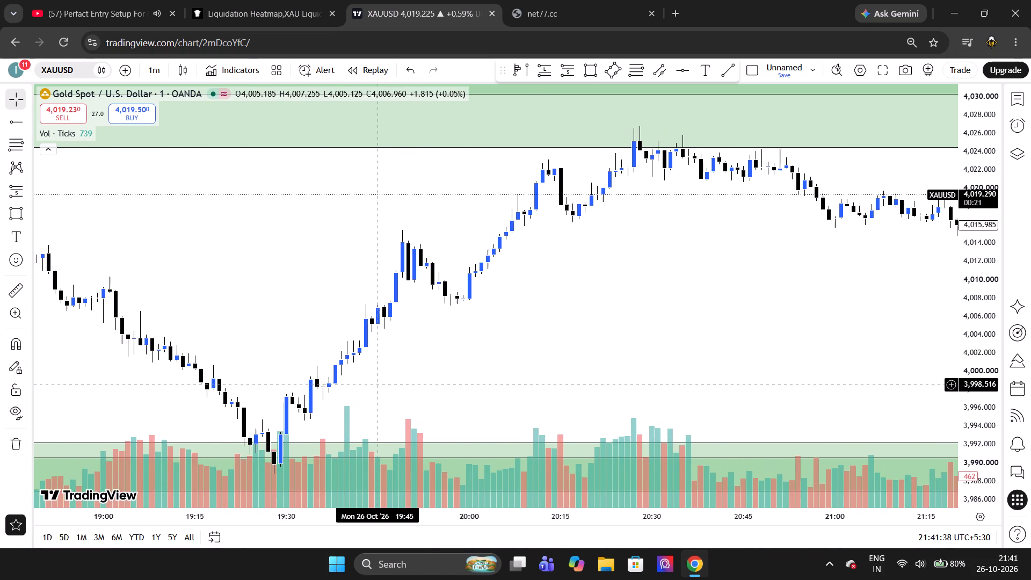
scroll(379, 385, down, 4)
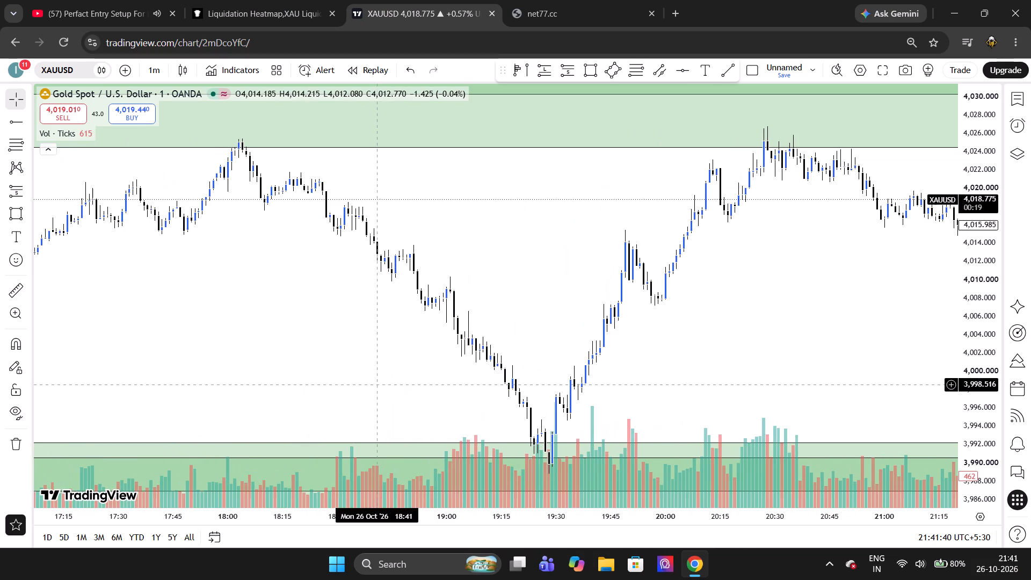
Switch to the 3-minute timeframe and examine the price swings between the upper and lower green zones.
key(3)
key(Return)
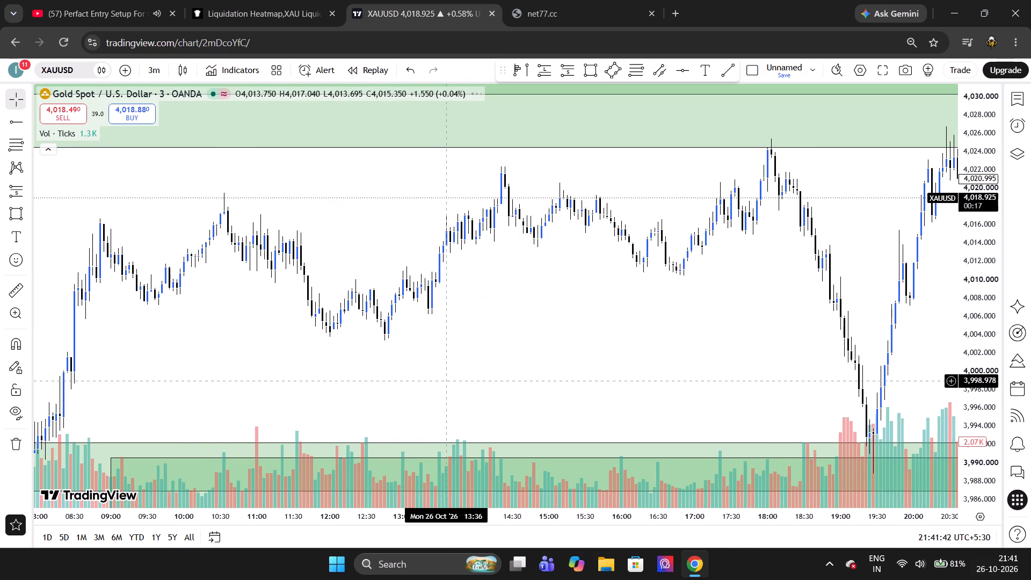
scroll(448, 381, up, 1)
scroll(448, 381, left, 2)
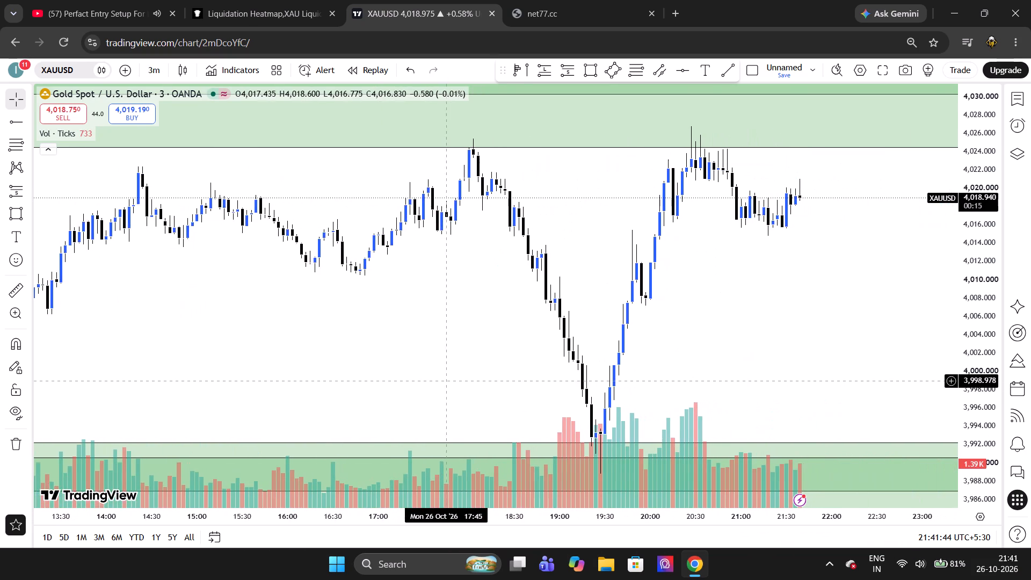
scroll(448, 381, up, 2)
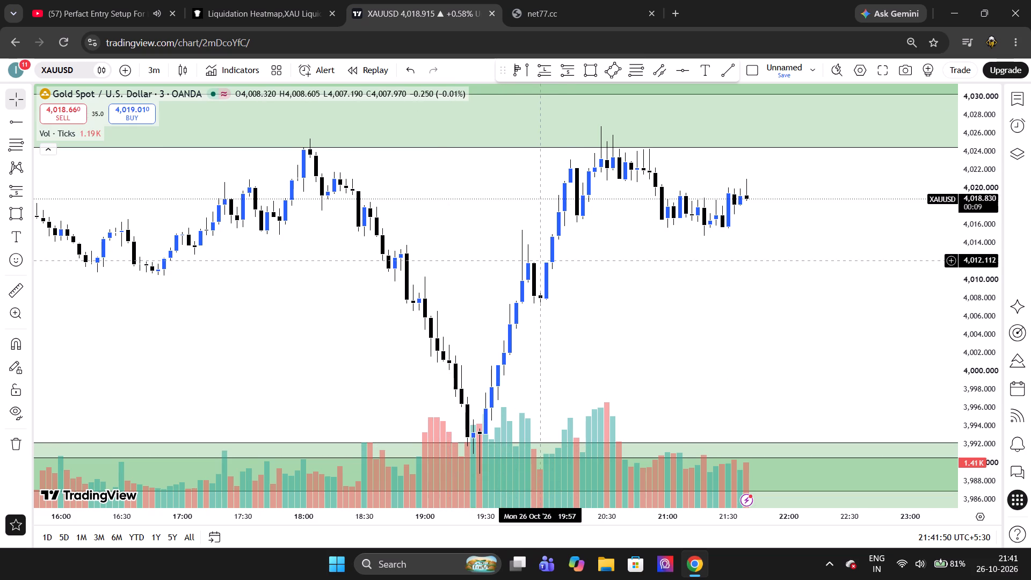
scroll(542, 260, down, 3)
scroll(542, 260, left, 1)
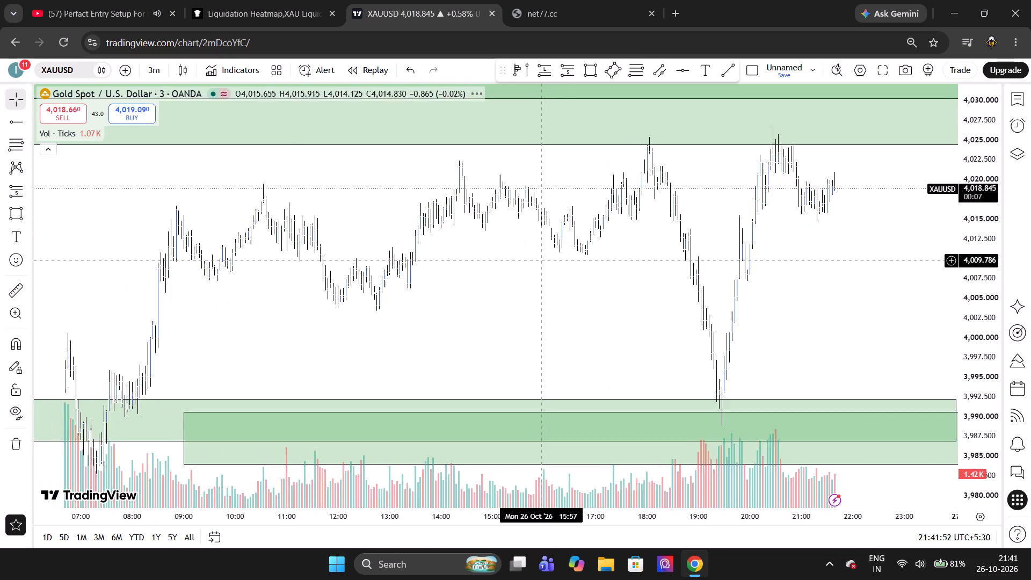
scroll(542, 260, left, 1)
Remove all drawings from the XAUUSD chart.
right_click(522, 315)
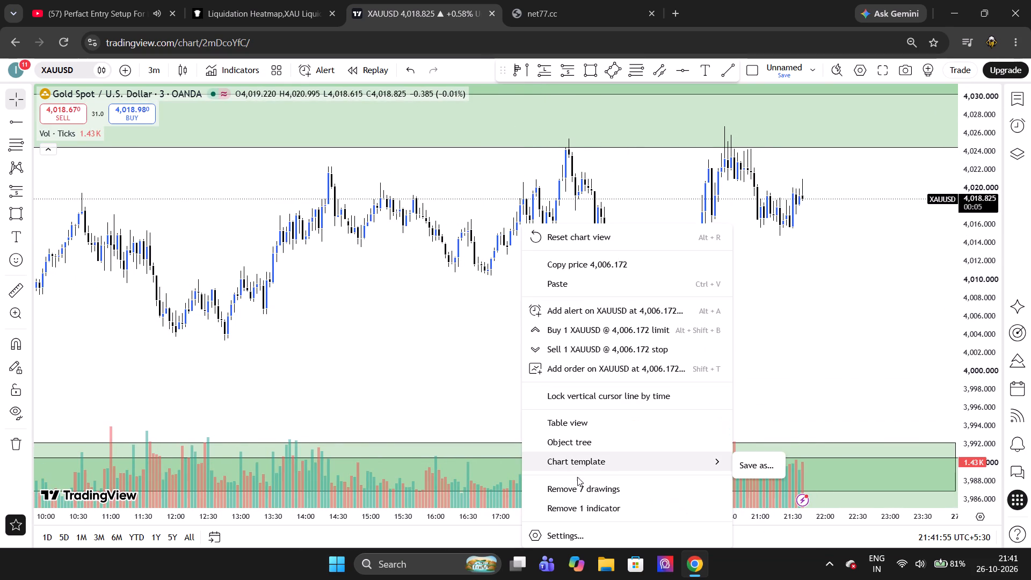
click(577, 485)
On the daily chart, place a horizontal ray at the Fri 23 Oct candle's high, at about 4,034.3.
scroll(528, 323, down, 2)
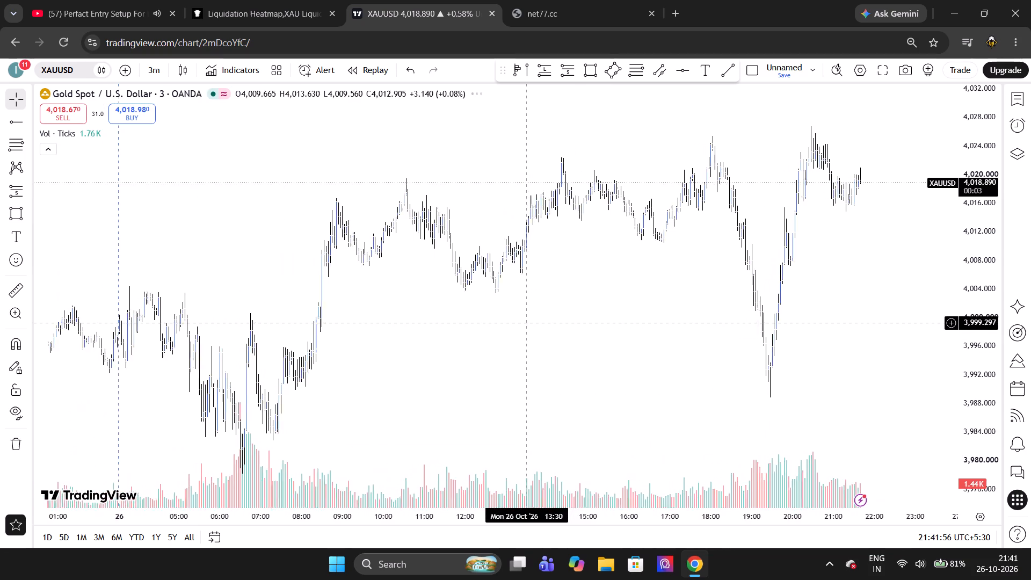
scroll(433, 298, down, 2)
text(1d)
key(Return)
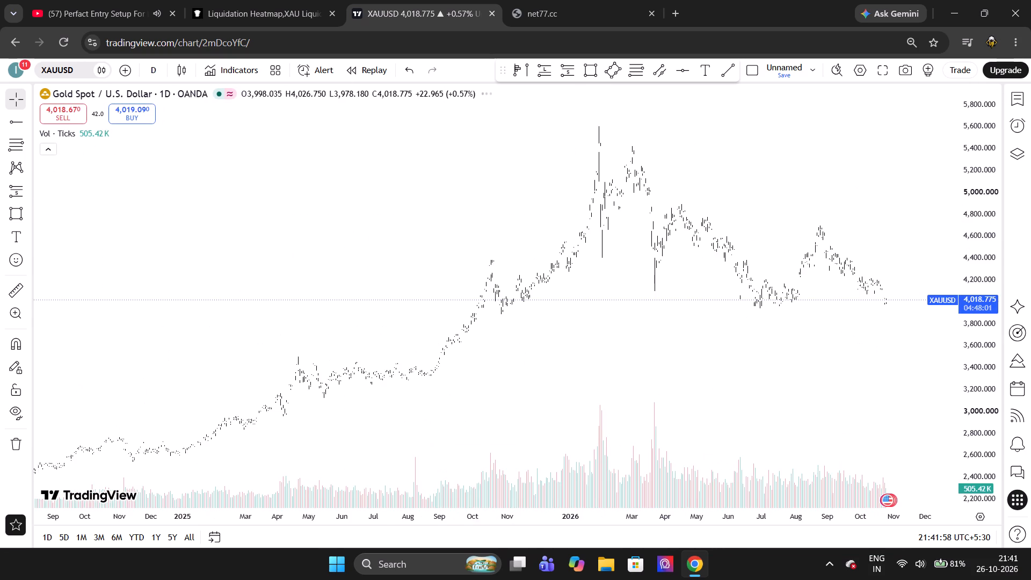
scroll(581, 202, up, 20)
scroll(581, 202, up, 5)
scroll(581, 202, down, 6)
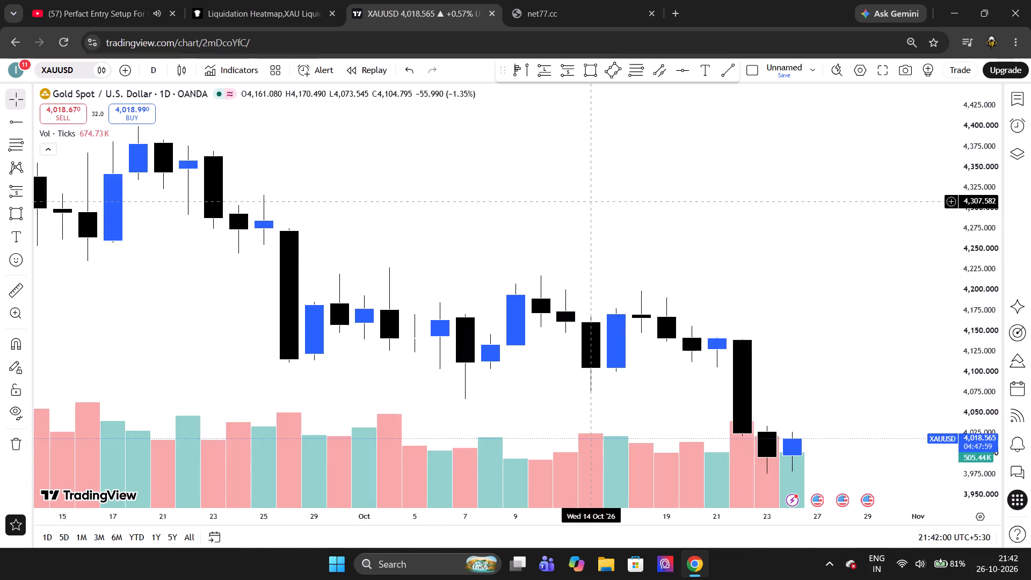
scroll(581, 202, down, 4)
scroll(581, 202, up, 8)
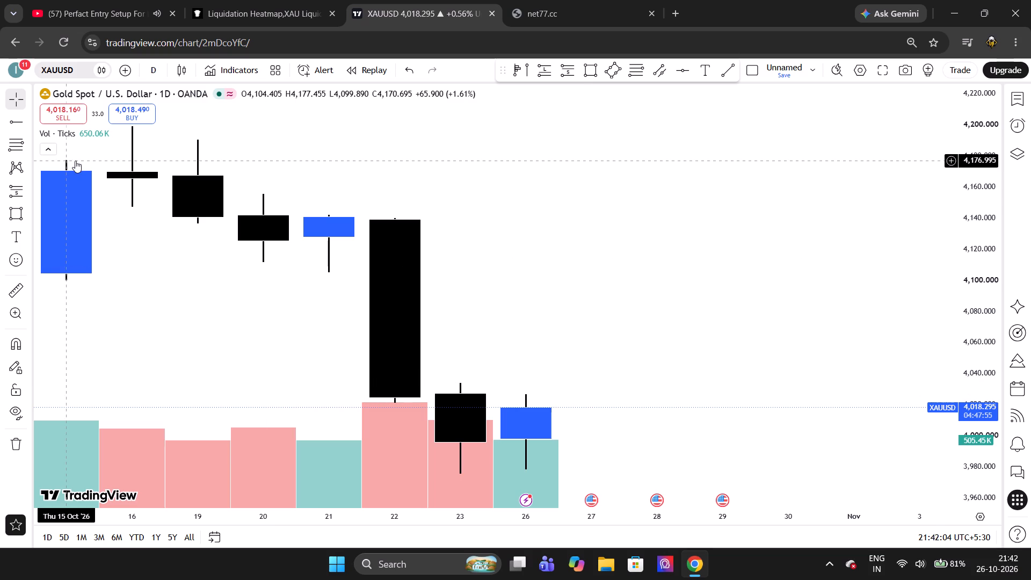
click(24, 127)
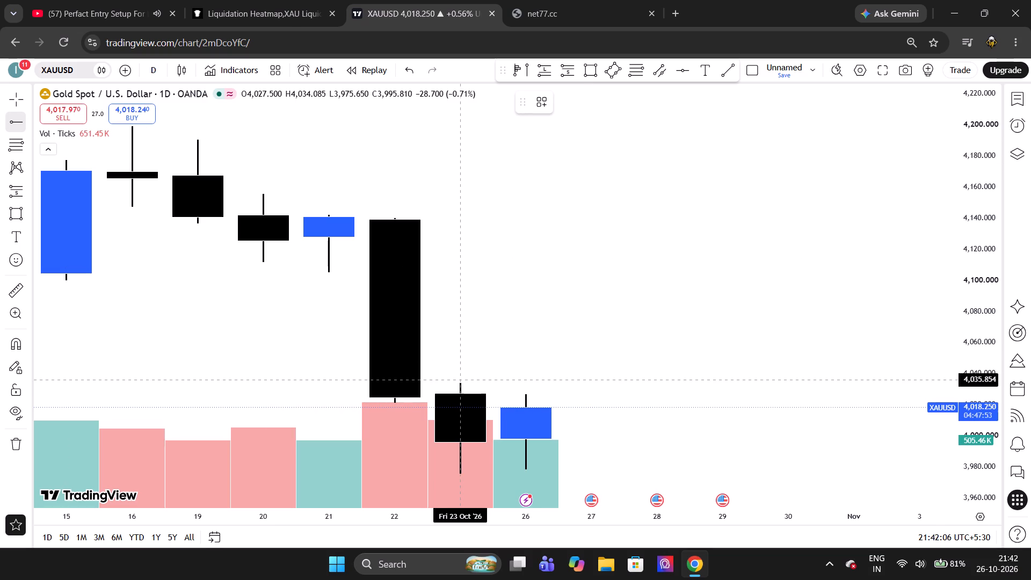
click(460, 382)
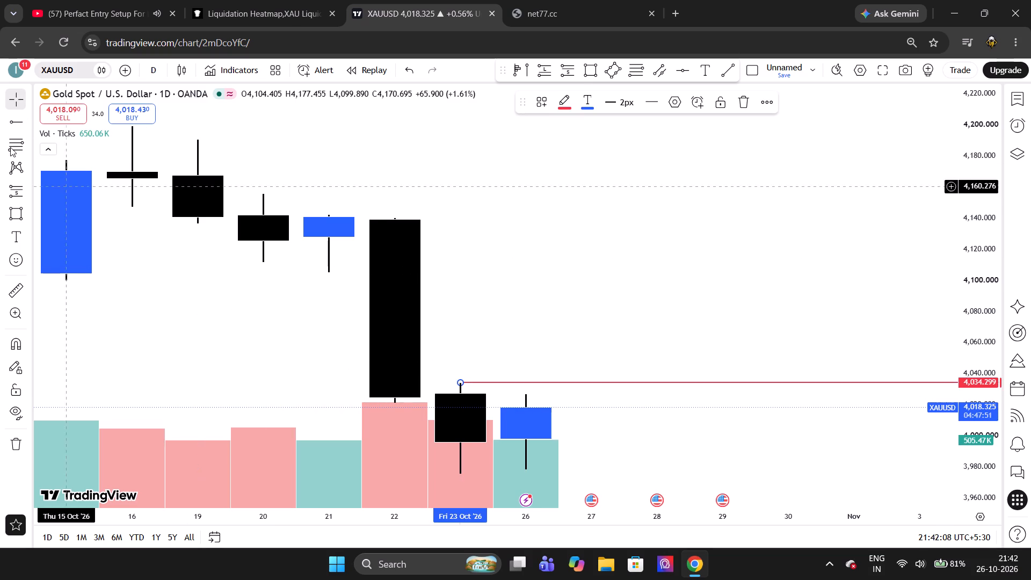
Place a second horizontal ray at the Fri 23 Oct candle's low, at about 3,976.0.
click(11, 113)
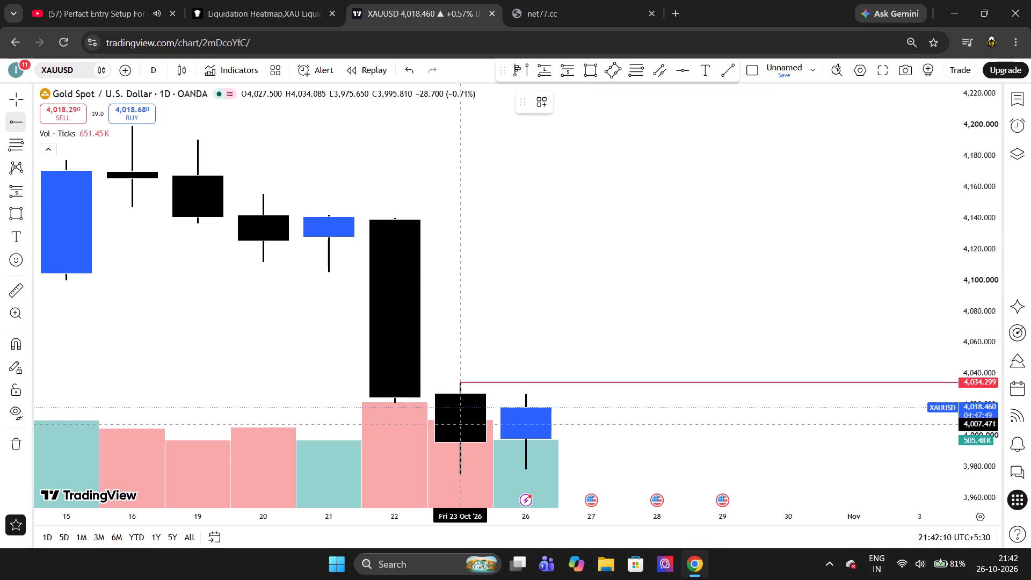
scroll(481, 460, left, 1)
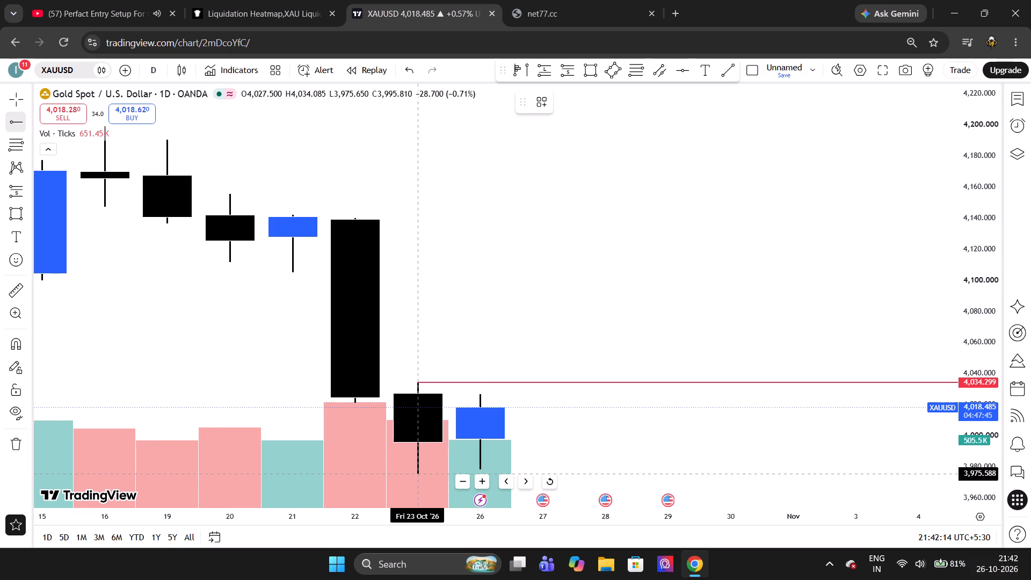
drag(418, 473, 437, 433)
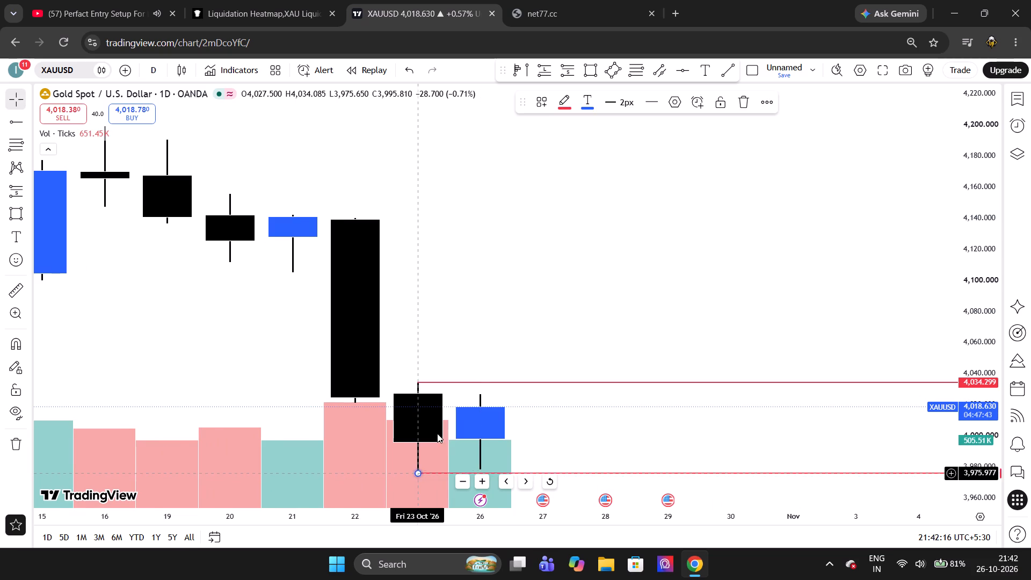
drag(437, 433, 486, 320)
click(486, 320)
scroll(486, 320, up, 1)
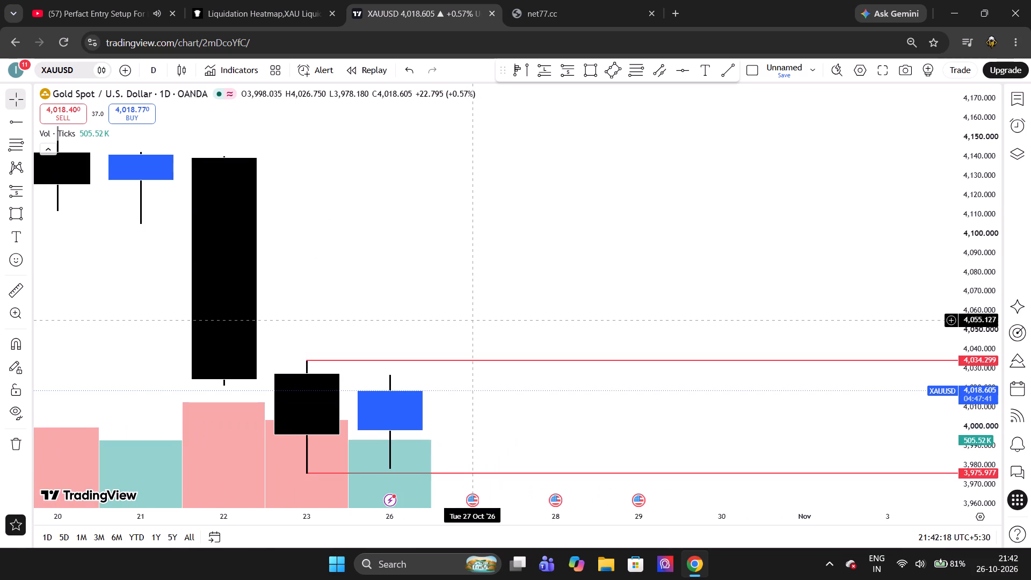
Switch to the 3-minute timeframe and examine the price action between the two red rays since 23 Oct.
scroll(486, 320, up, 1)
key(3)
key(Return)
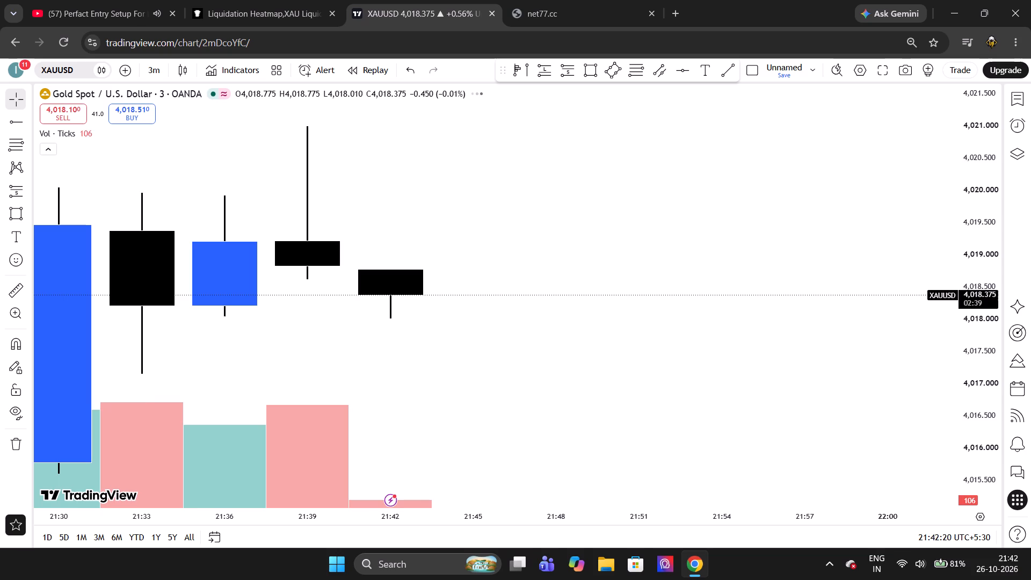
scroll(486, 320, down, 14)
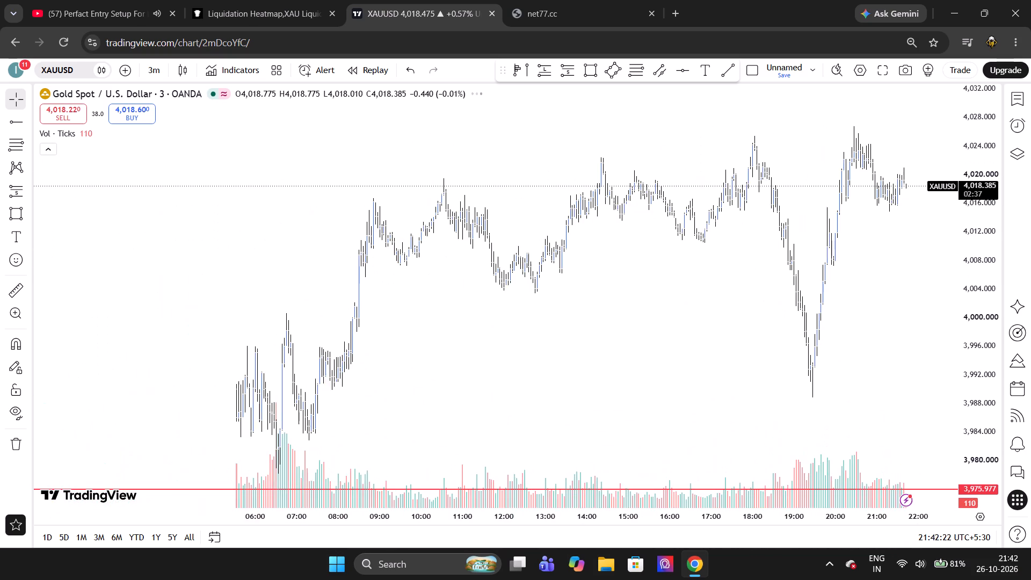
scroll(570, 338, down, 3)
scroll(570, 338, left, 1)
scroll(570, 338, down, 2)
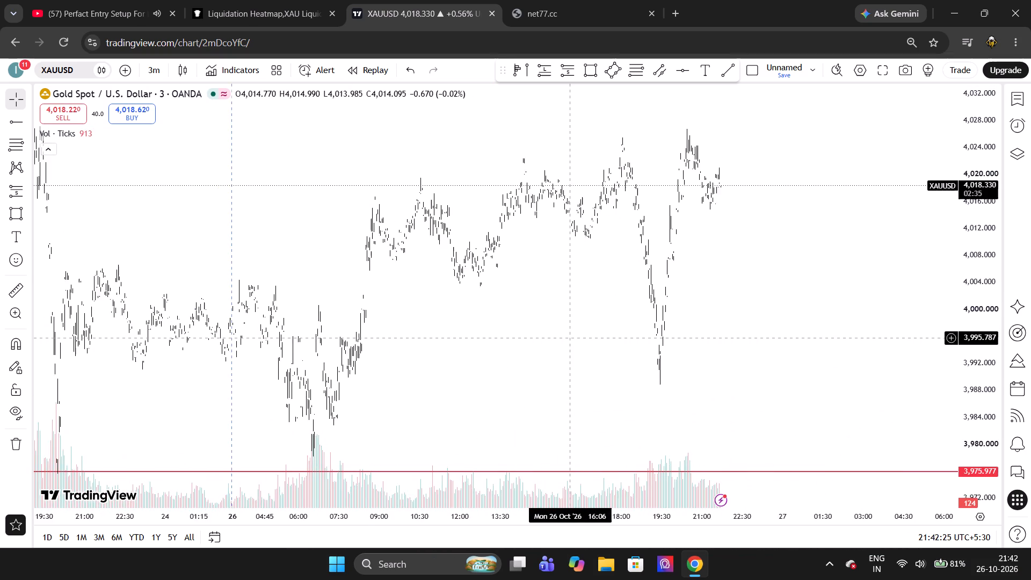
scroll(570, 338, down, 4)
scroll(570, 338, up, 1)
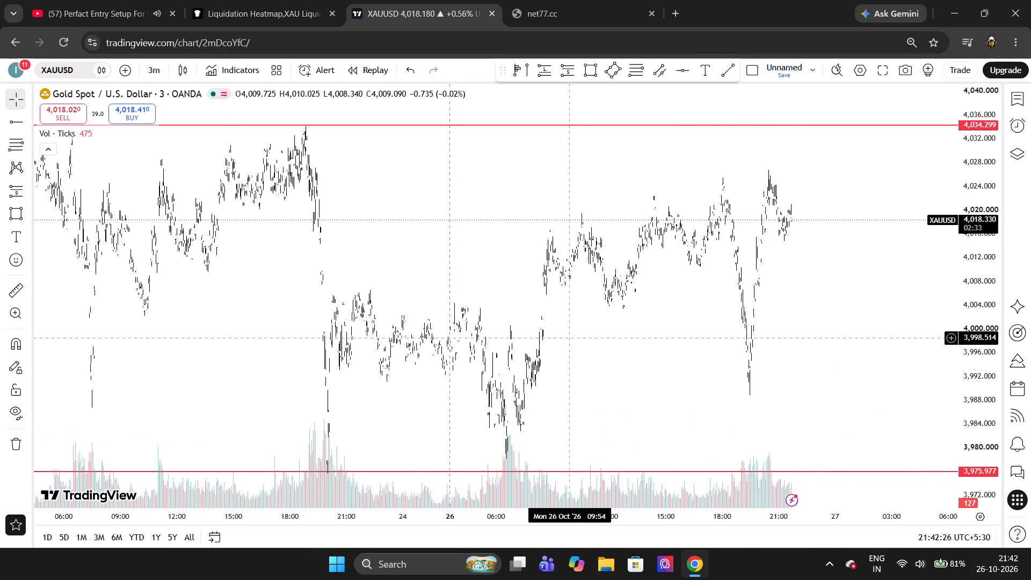
Switch the XAUUSD chart to the 5-minute timeframe.
scroll(570, 338, up, 3)
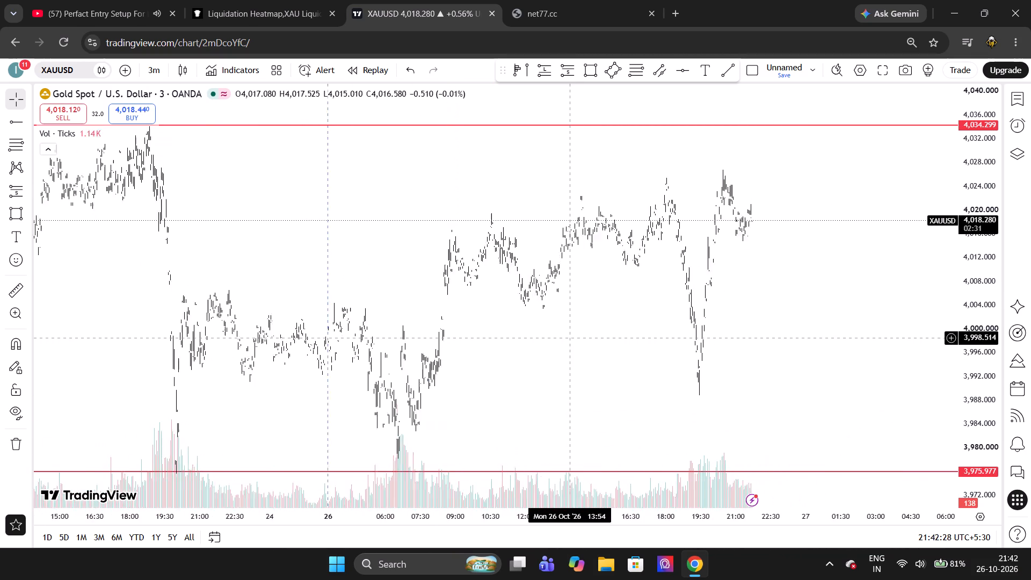
scroll(570, 338, up, 1)
key(3)
key(Return)
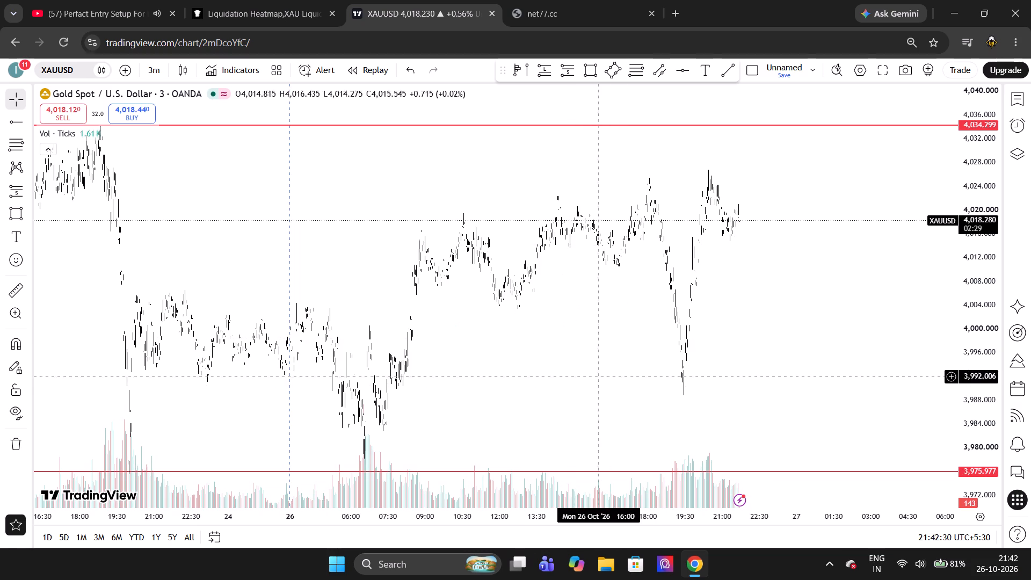
key(5)
key(Return)
Draw a Fib Retracement over the latest up-move, from the low at about 3,988.9 to the high at about 4,026.6.
scroll(646, 364, up, 1)
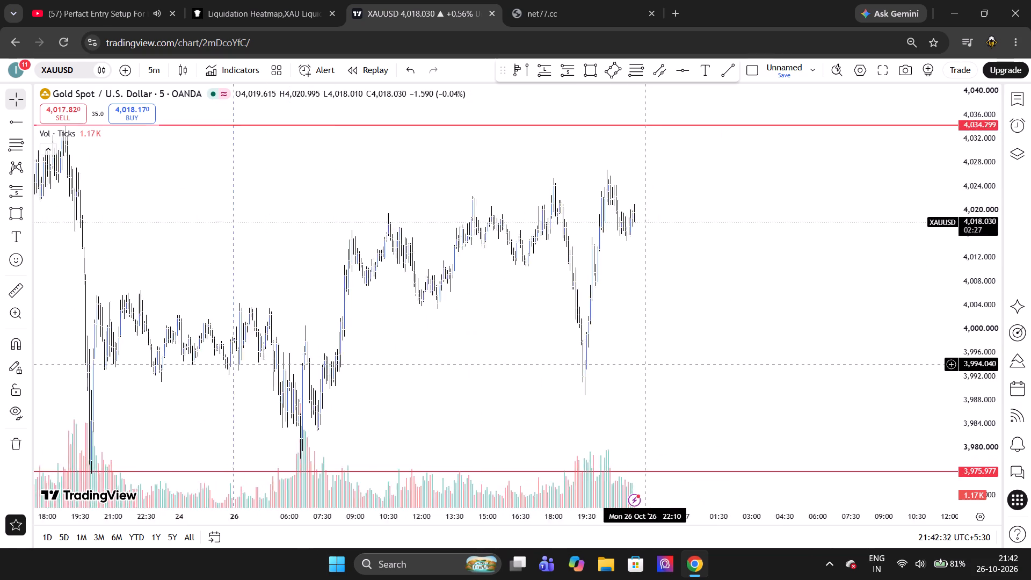
scroll(646, 364, up, 2)
scroll(646, 364, right, 1)
scroll(646, 364, up, 2)
scroll(646, 364, right, 1)
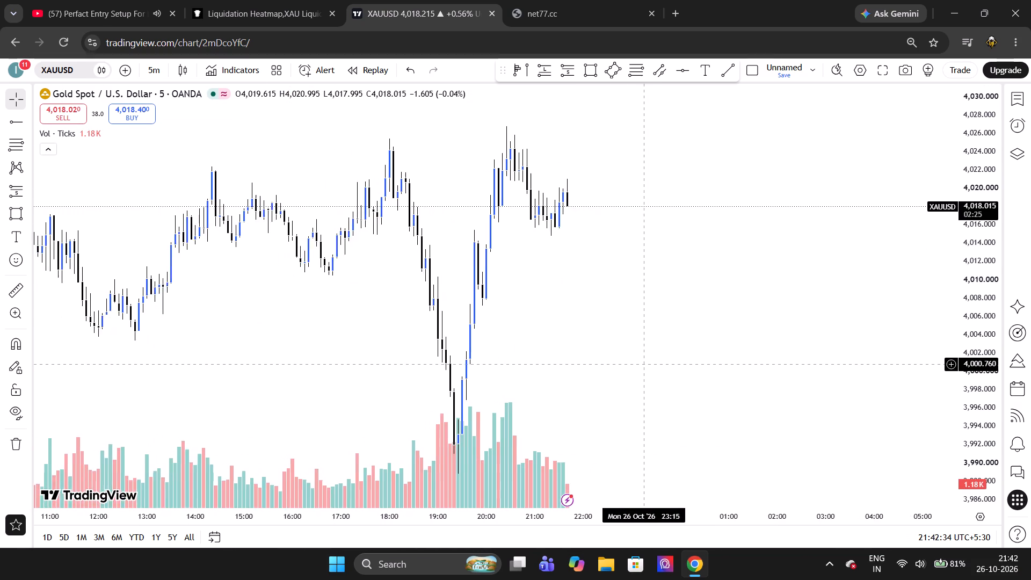
scroll(646, 364, right, 1)
scroll(646, 364, up, 1)
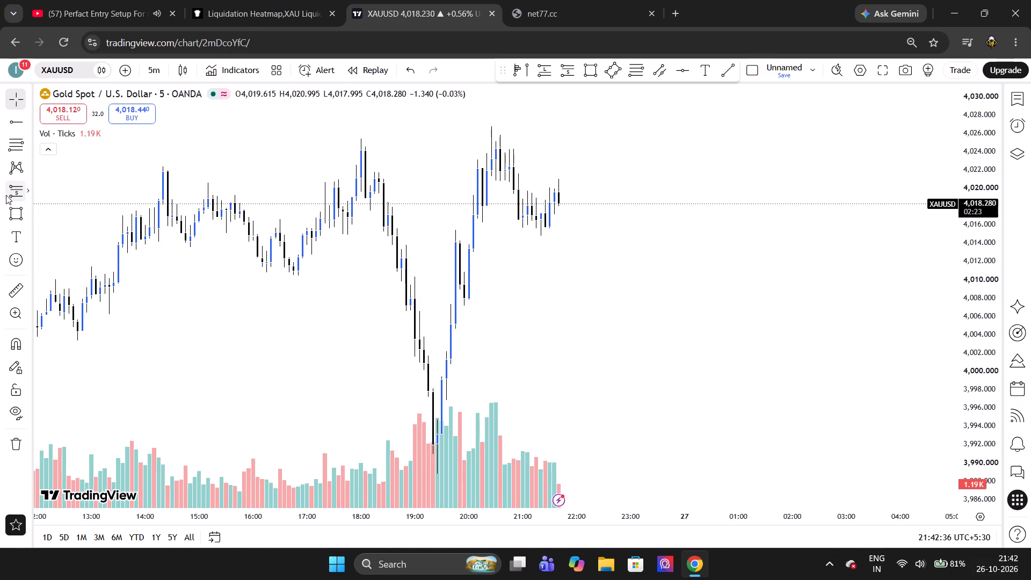
click(11, 151)
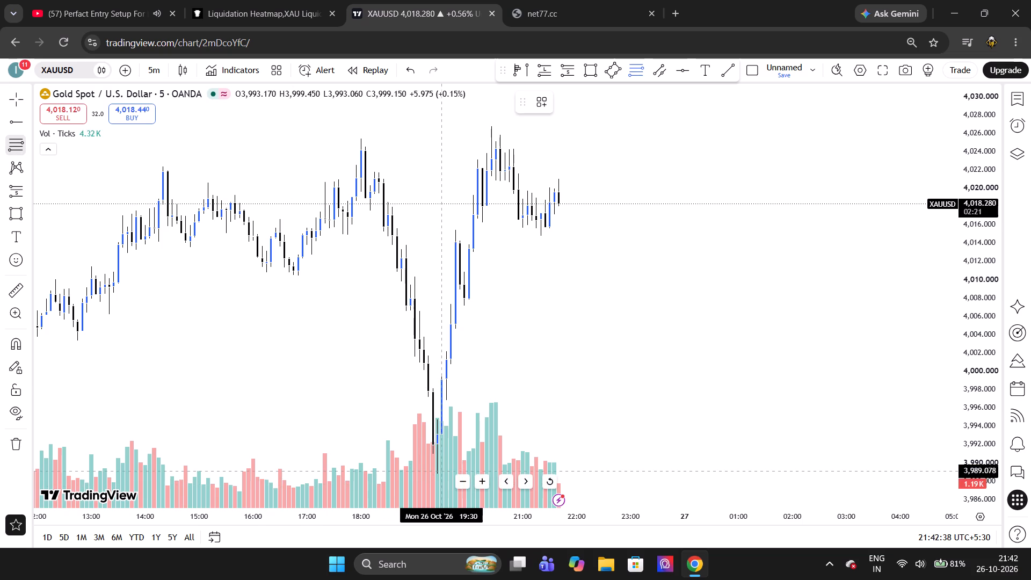
click(449, 473)
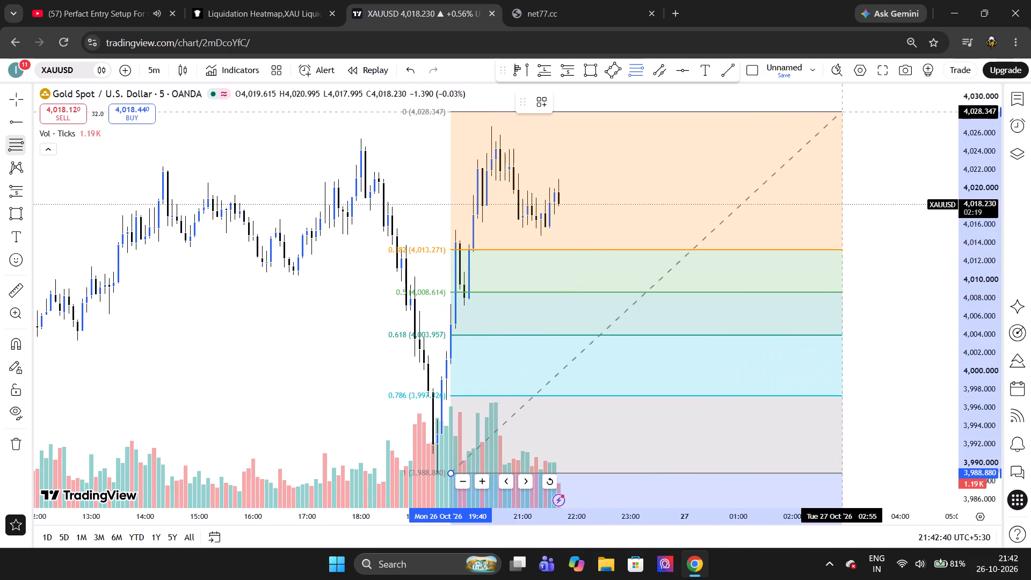
click(925, 128)
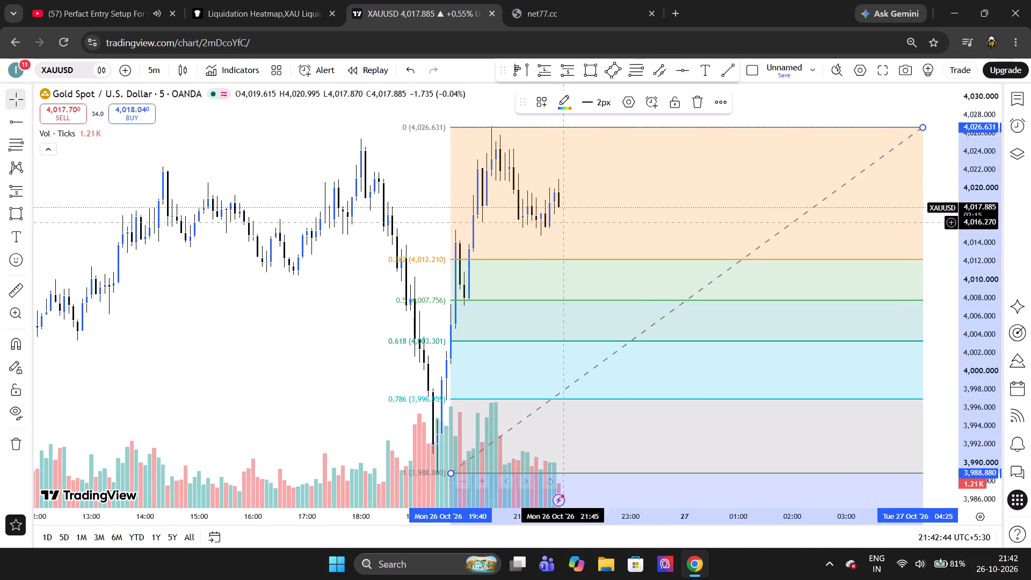
Draw a rectangle zone between the 0.5 and 0.618 Fib levels, from about 4,007.8 down to 4,003.4, starting at 19:40.
click(16, 223)
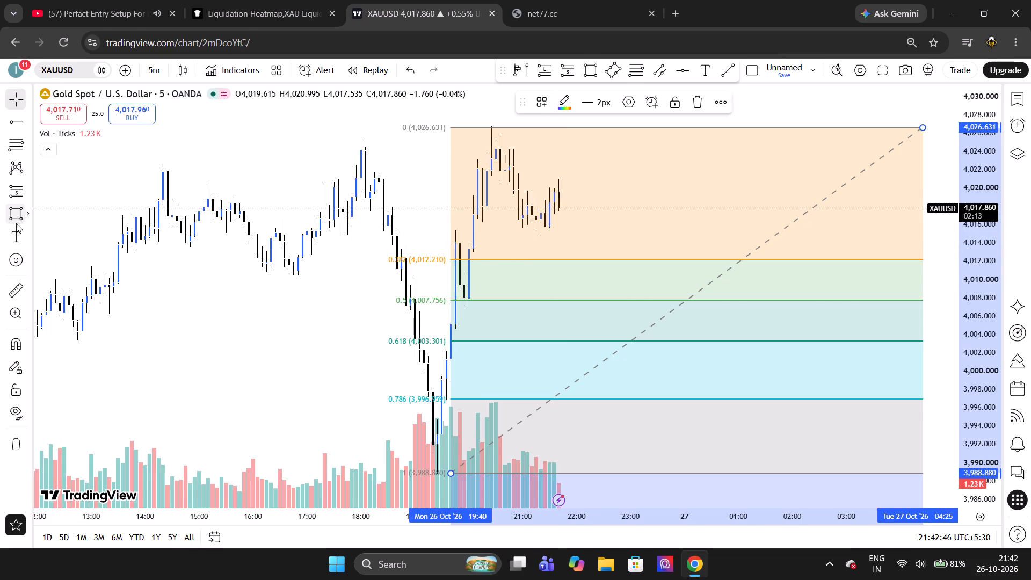
click(453, 300)
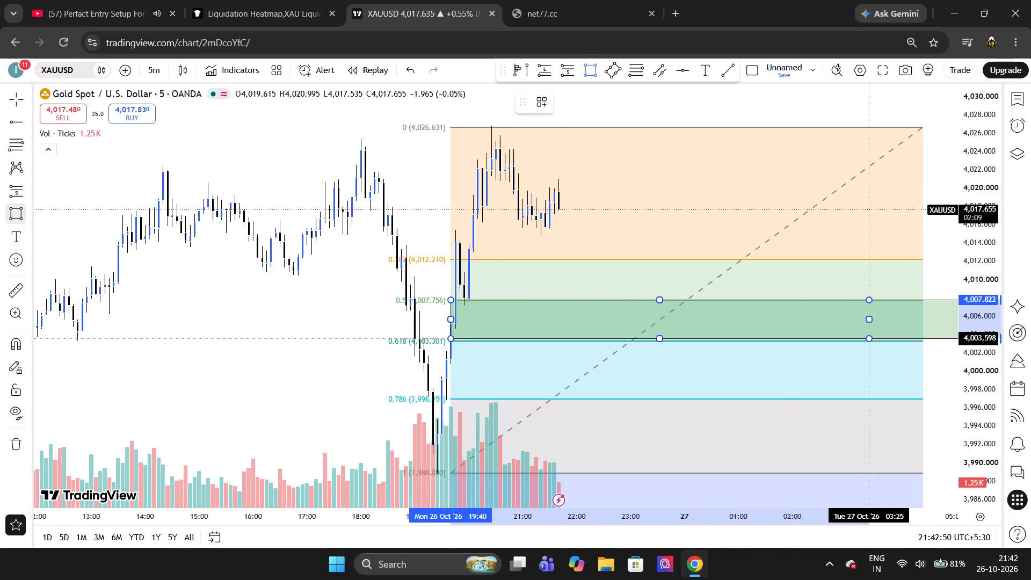
click(872, 340)
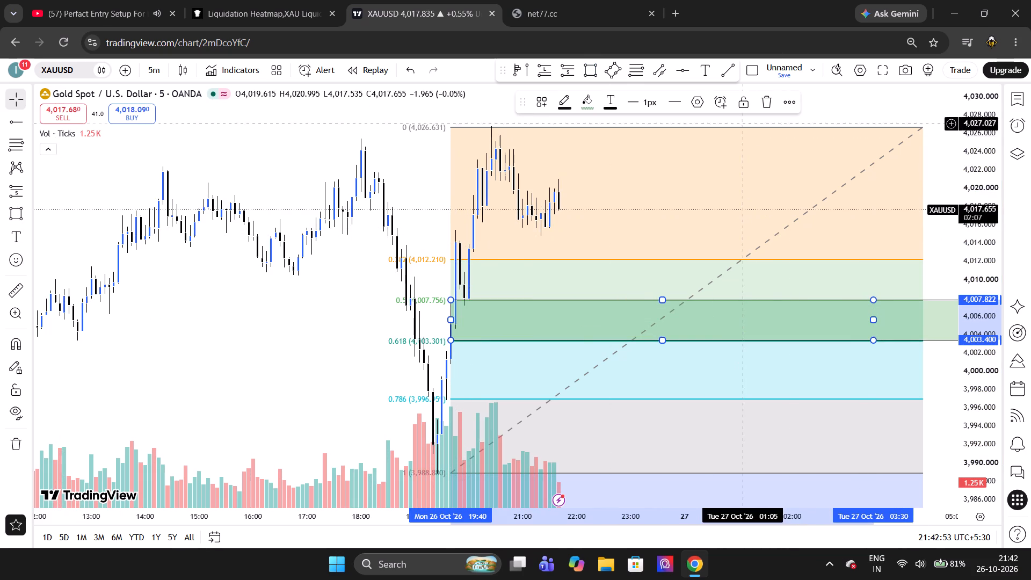
Delete the Fib Retracement, keeping the green zone.
click(799, 131)
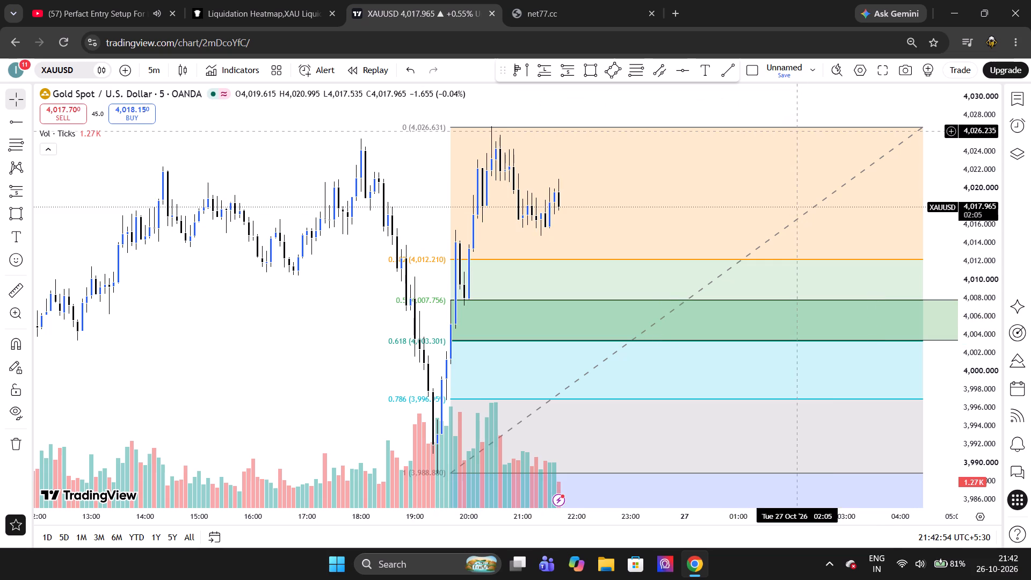
click(788, 128)
click(698, 112)
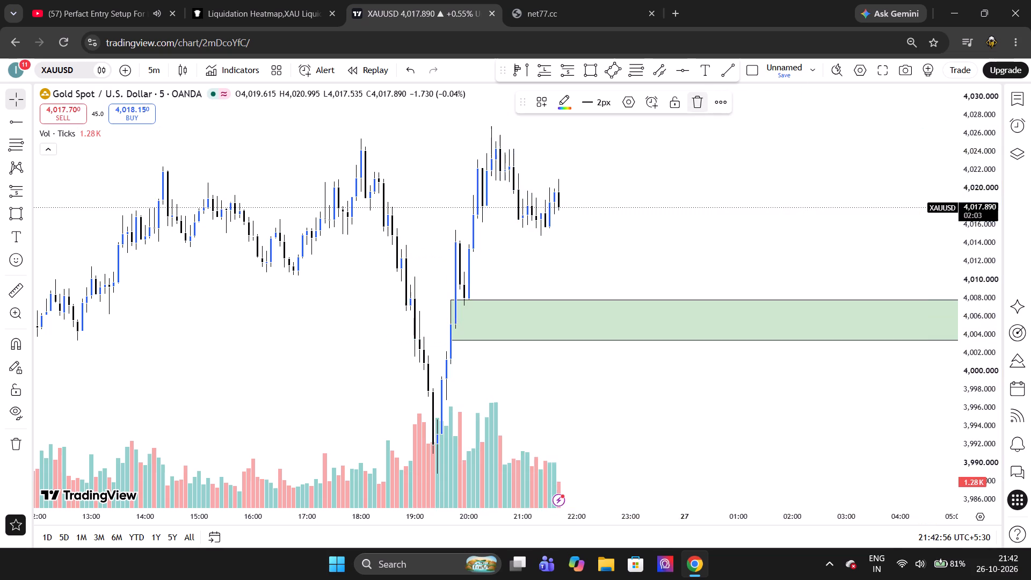
Draw a second rectangle zone overlapping the top of the first, from about 4,010.9 down to 4,007.3.
scroll(470, 231, left, 2)
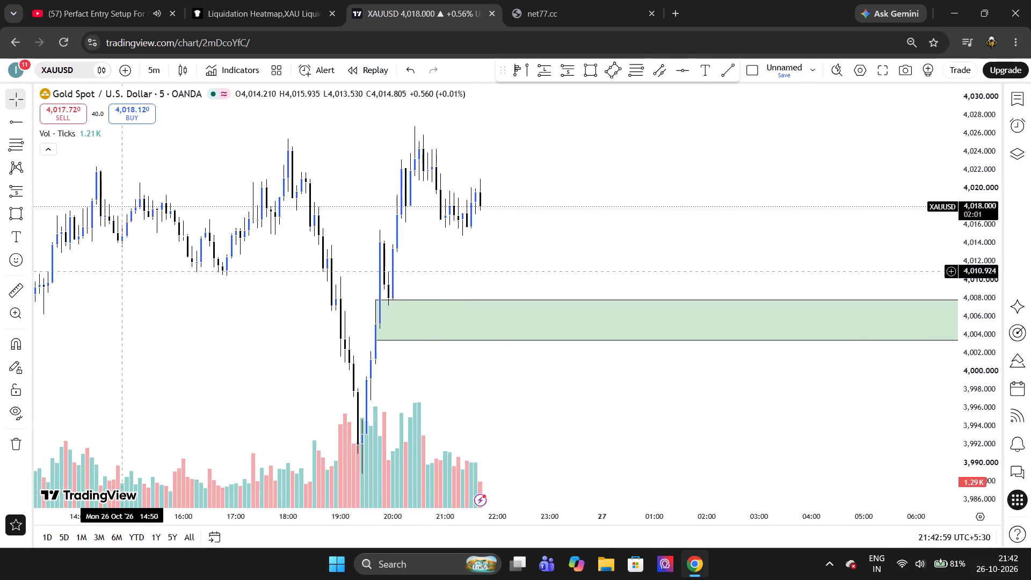
click(16, 212)
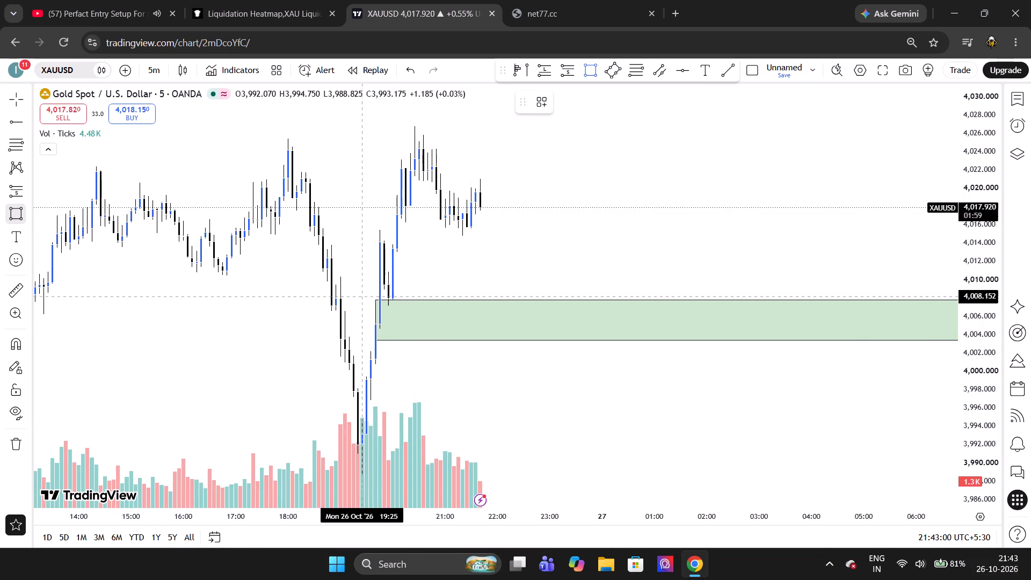
click(412, 272)
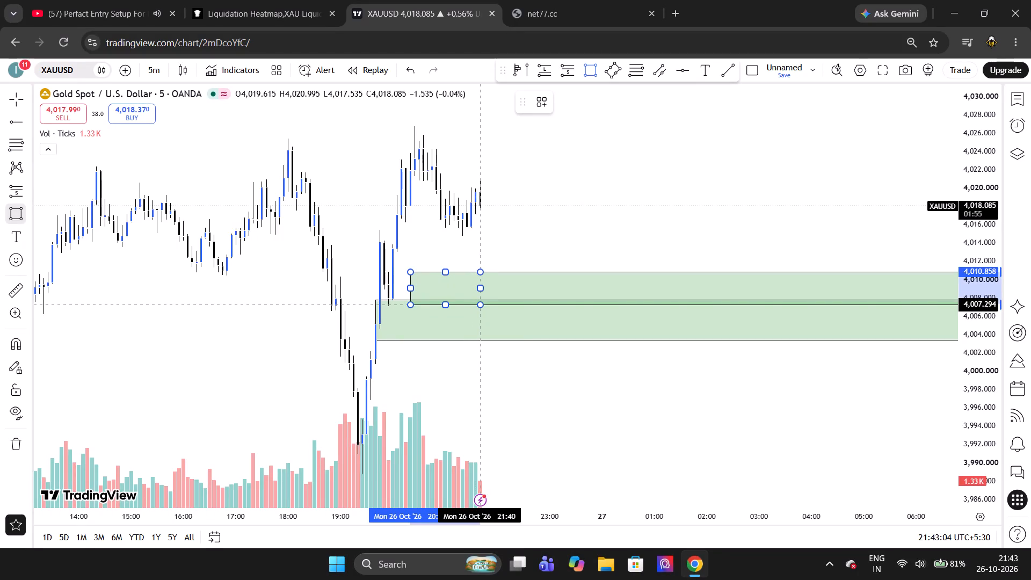
click(481, 305)
click(528, 242)
Shift the start of the upper green zone back to the 19:55 candle.
scroll(528, 242, left, 2)
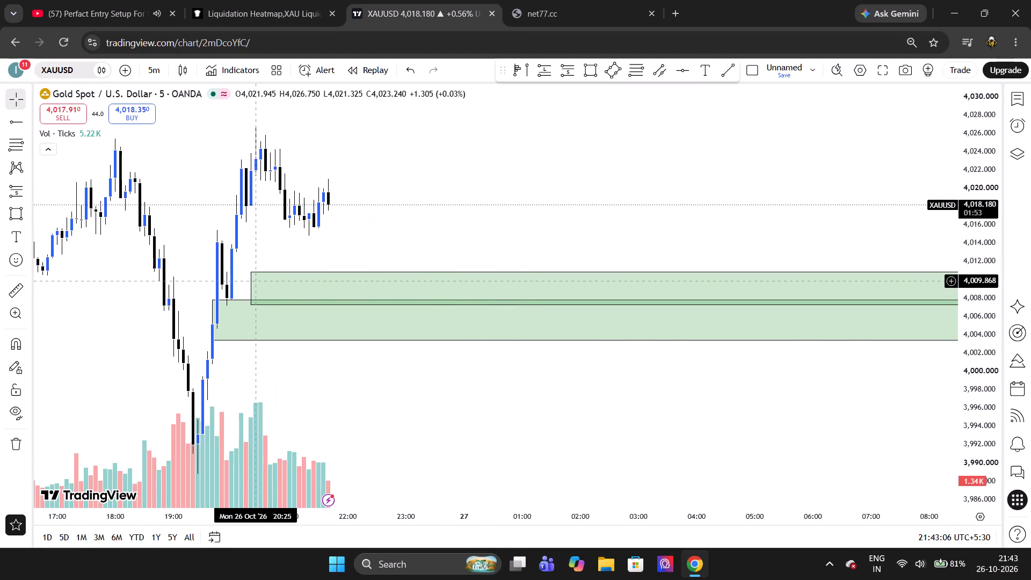
drag(253, 286, 229, 285)
click(308, 259)
Place a Long Position just after the latest candle, with entry at about 4,010.9 and stop at about 4,006.8.
scroll(308, 259, down, 1)
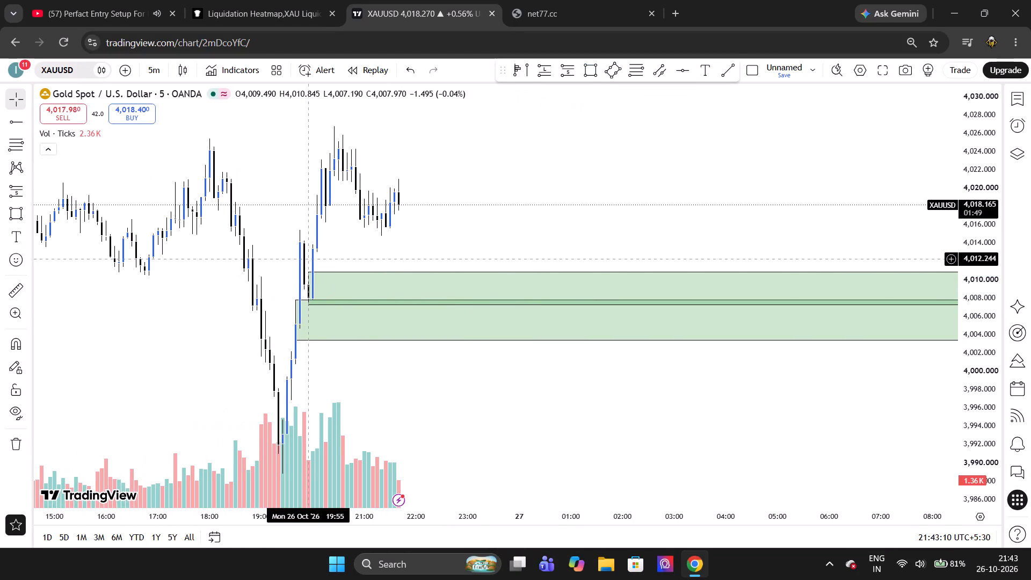
scroll(308, 259, down, 1)
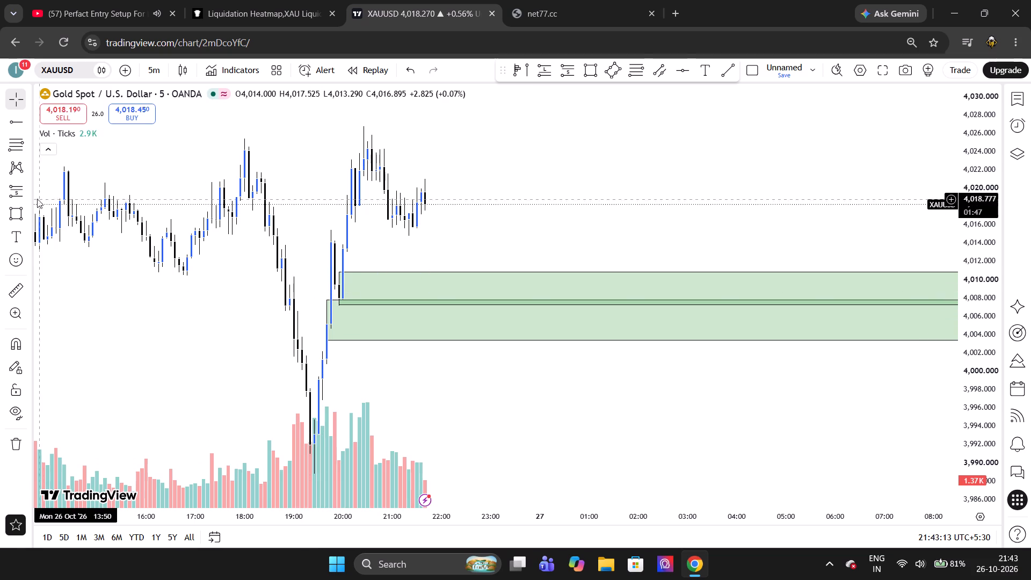
click(29, 193)
click(74, 207)
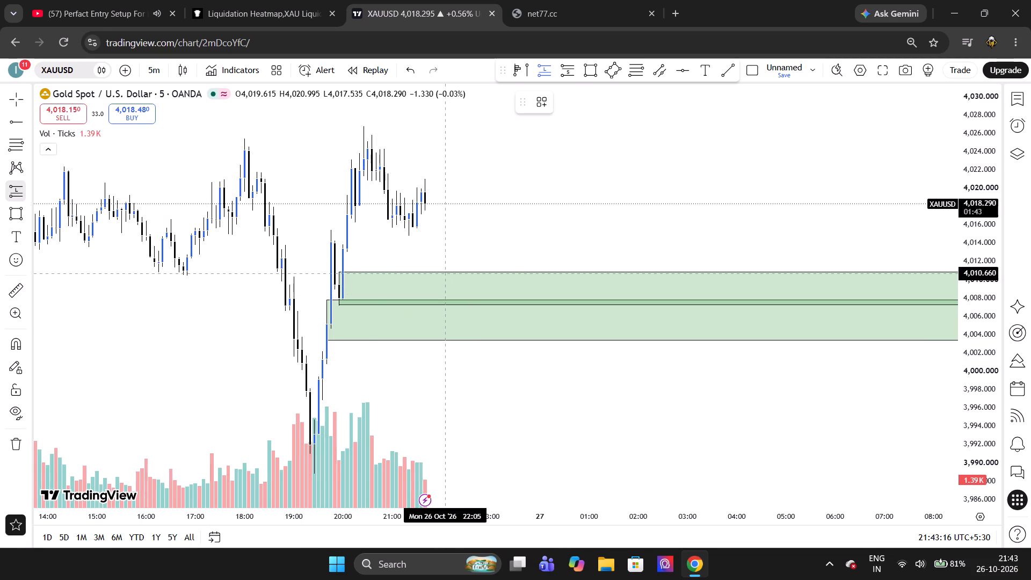
drag(441, 271, 448, 340)
drag(448, 340, 452, 313)
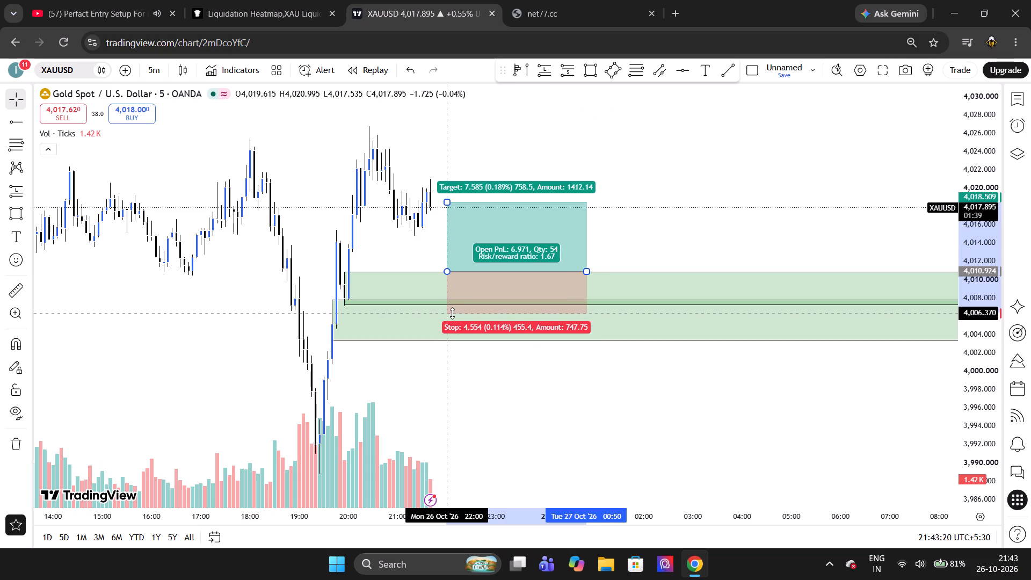
drag(452, 313, 454, 309)
click(458, 348)
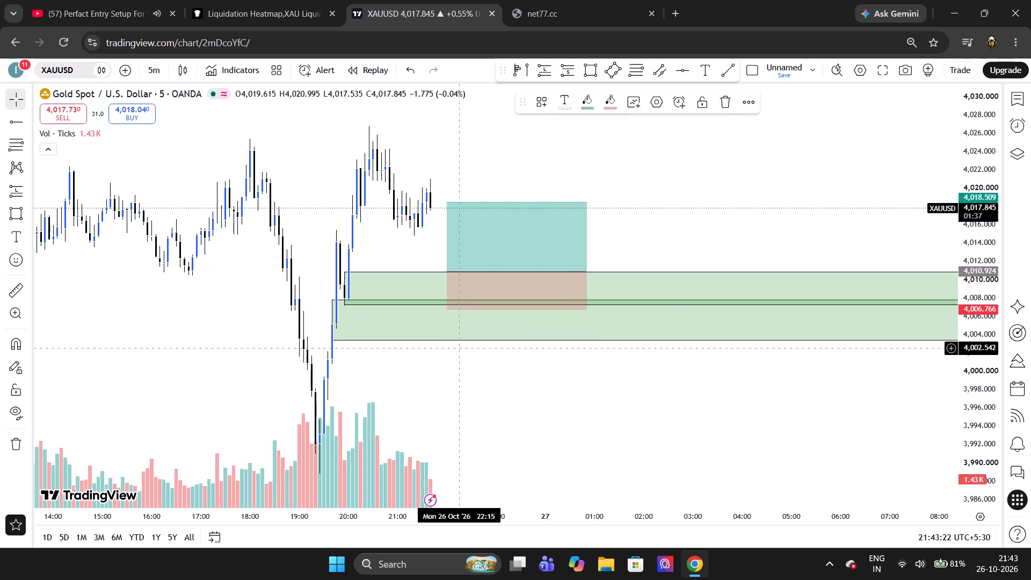
Raise the long position's target to the upper red ray at about 4,034.3.
scroll(458, 348, down, 7)
scroll(458, 348, up, 2)
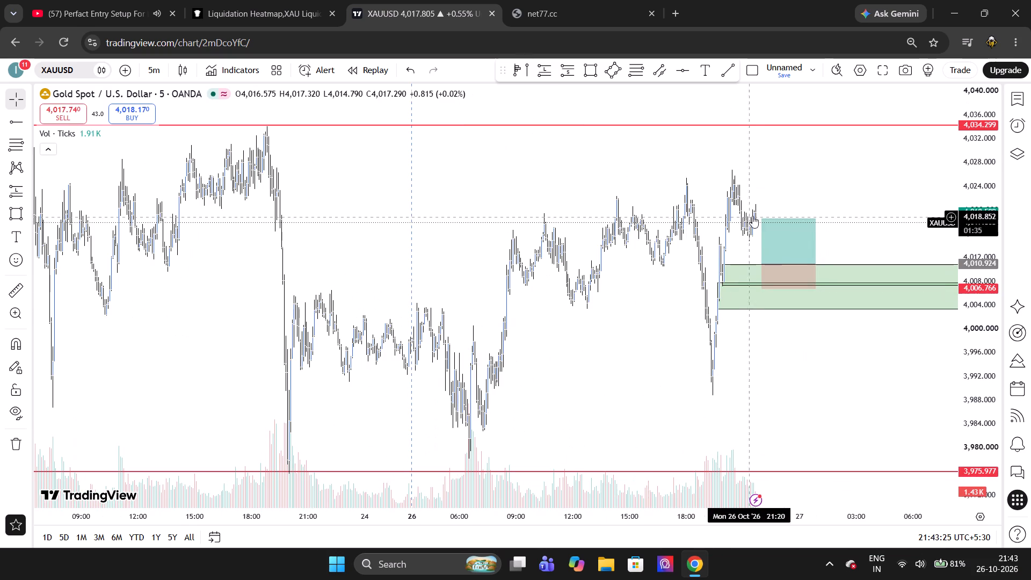
drag(761, 221, 766, 202)
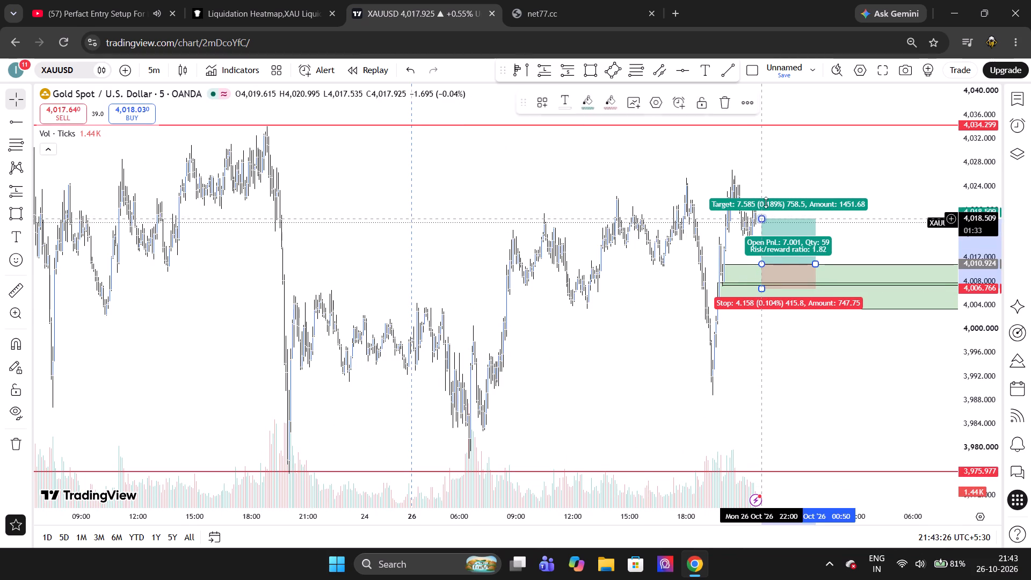
drag(766, 202, 766, 125)
click(709, 182)
scroll(709, 182, up, 4)
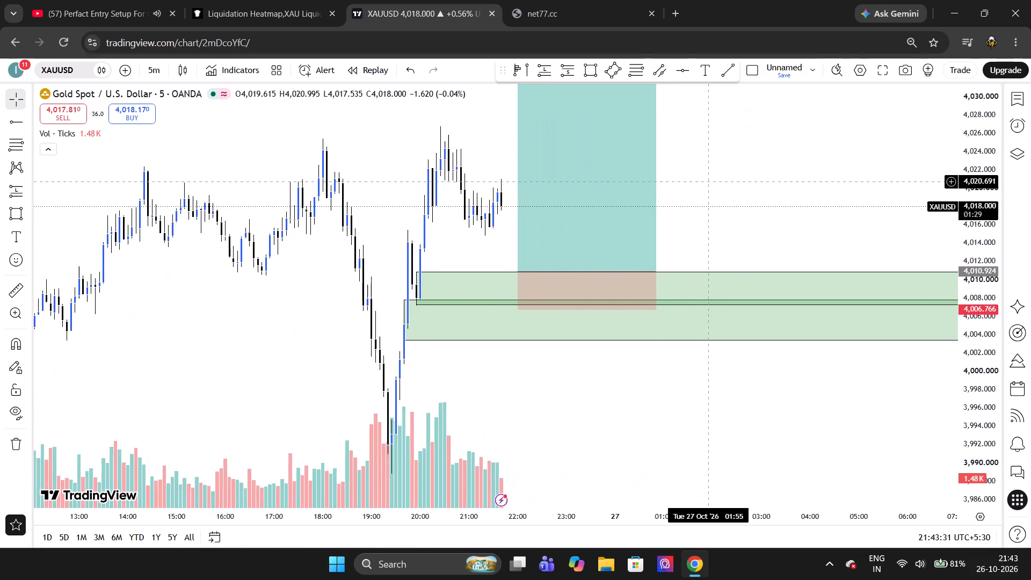
scroll(709, 182, up, 2)
scroll(709, 182, down, 1)
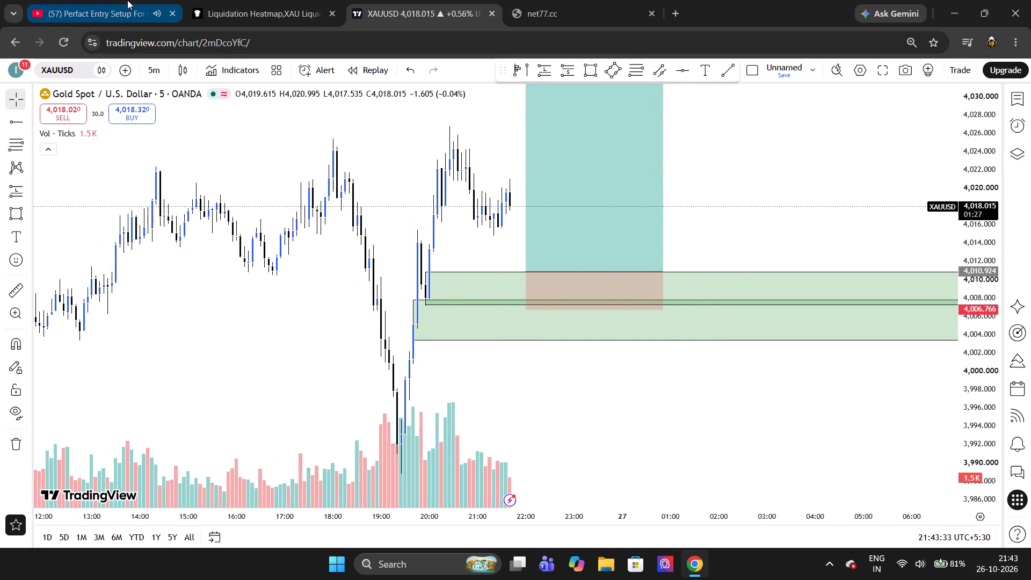
Switch to the YouTube tab with the video on the perfect entry setup for liquidity.
click(127, 0)
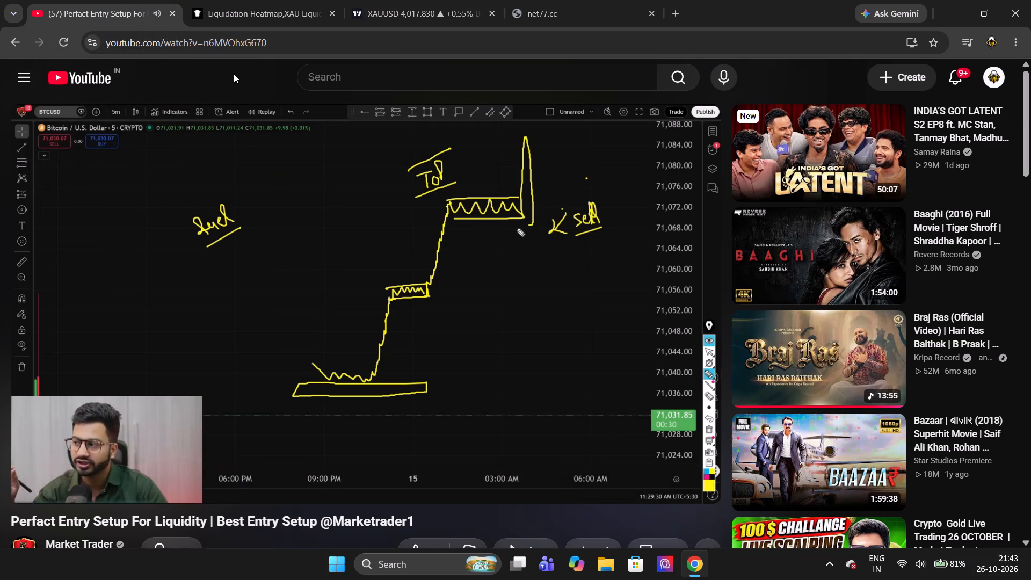
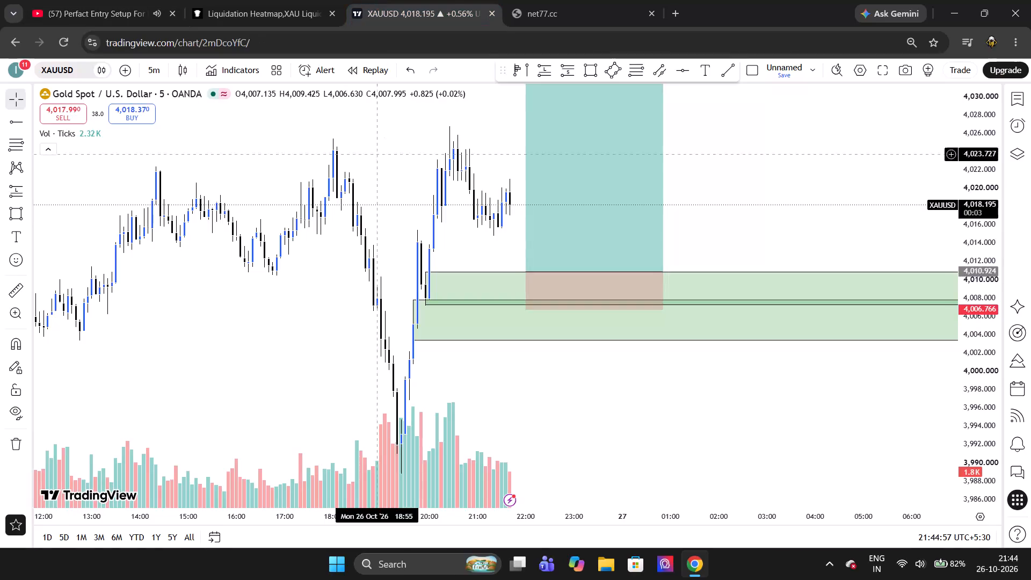
Switch to the YouTube tab and watch the liquidity entry-setup video's sketch of the sell after the top.
scroll(370, 193, down, 2)
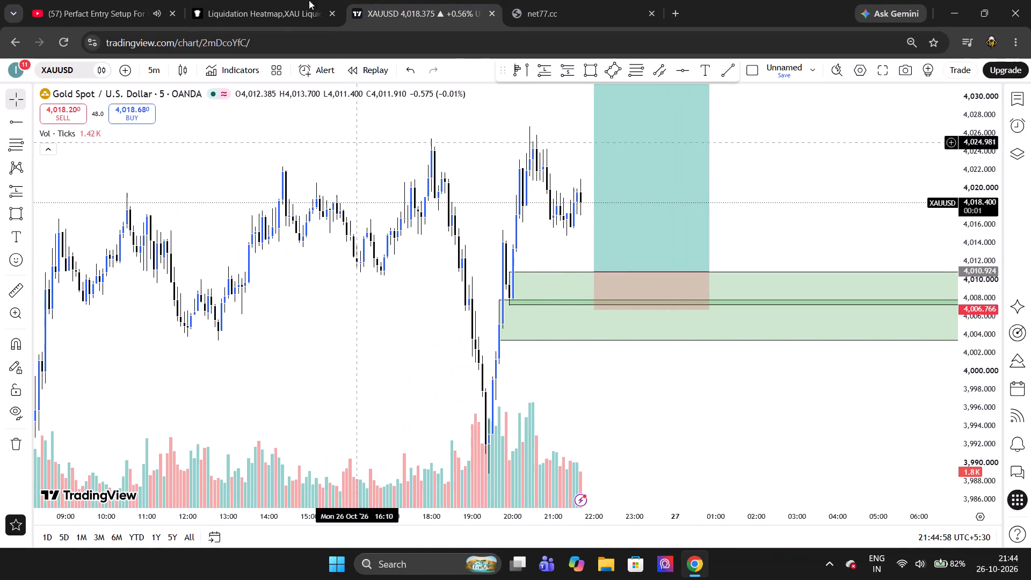
click(142, 0)
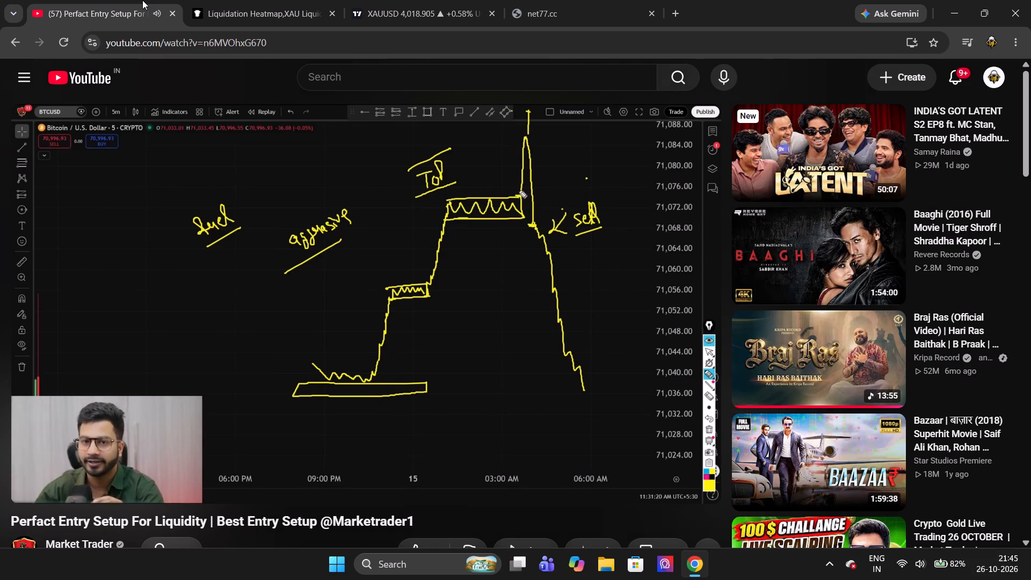
Return to the XAUUSD chart and examine the 5-minute price action around the green zones, red rays and long position.
click(406, 0)
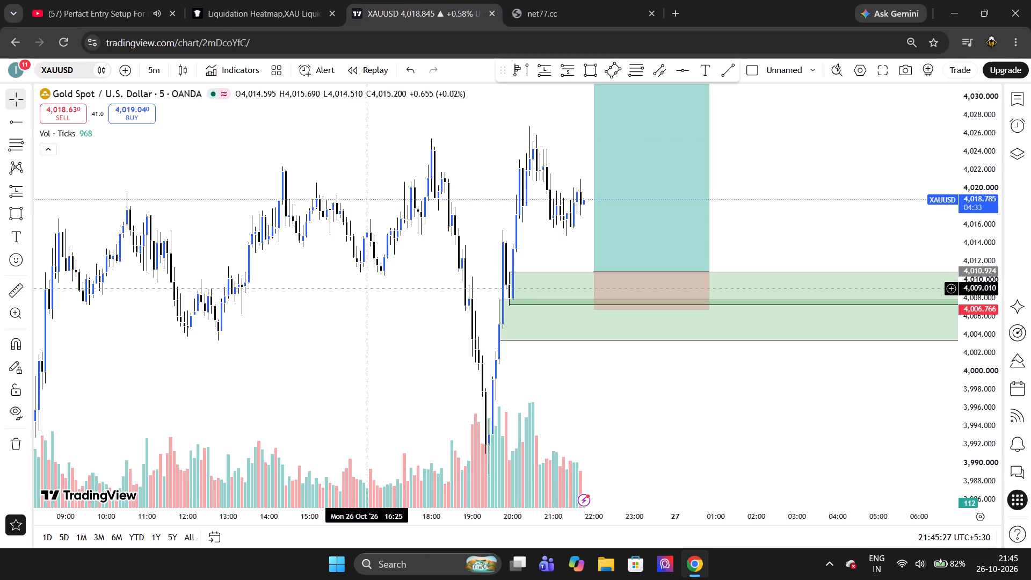
scroll(367, 289, down, 2)
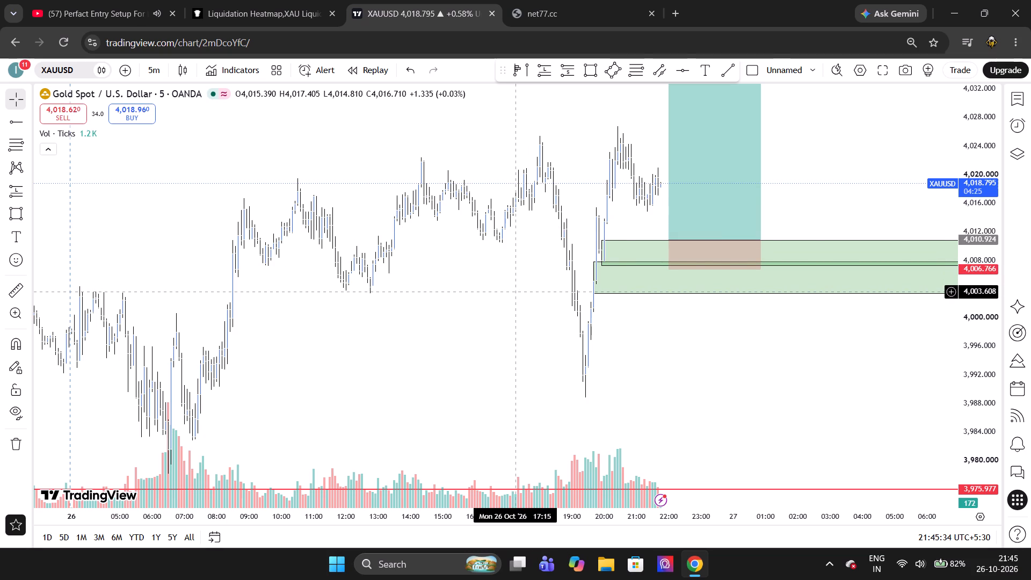
scroll(517, 292, down, 1)
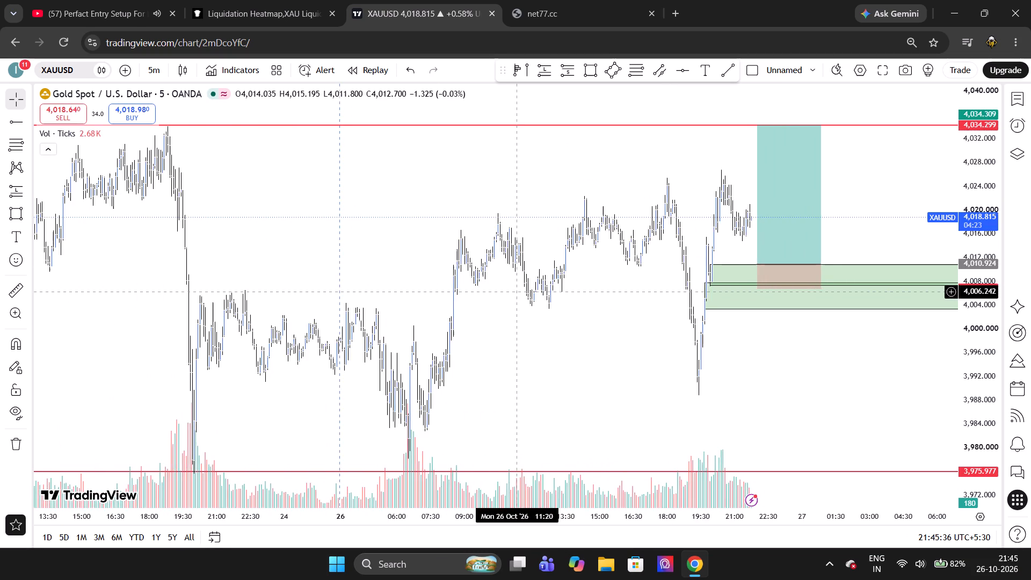
scroll(517, 292, up, 1)
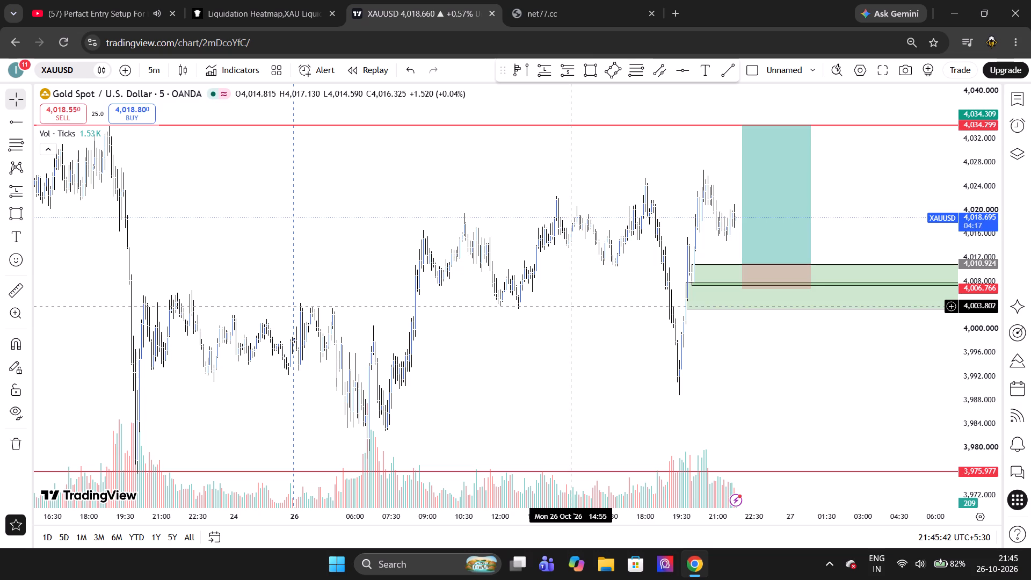
scroll(572, 307, up, 1)
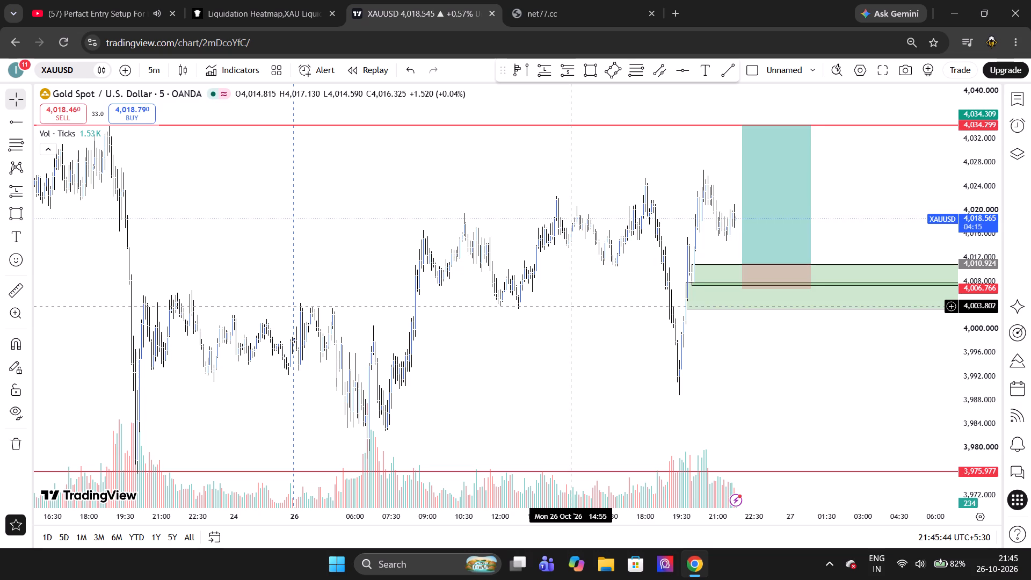
scroll(572, 307, up, 1)
scroll(467, 260, up, 3)
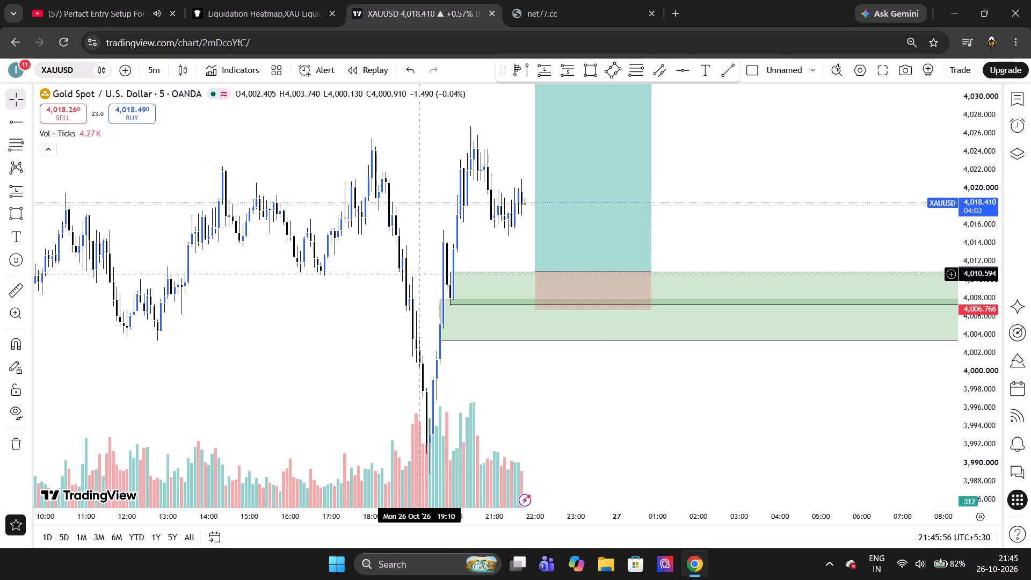
Set the XAUUSD chart interval to 1 minute.
key(1)
key(Return)
Examine the 1-minute XAUUSD candles from the earlier decline through the green zones to the latest price and the long position.
scroll(422, 274, down, 3)
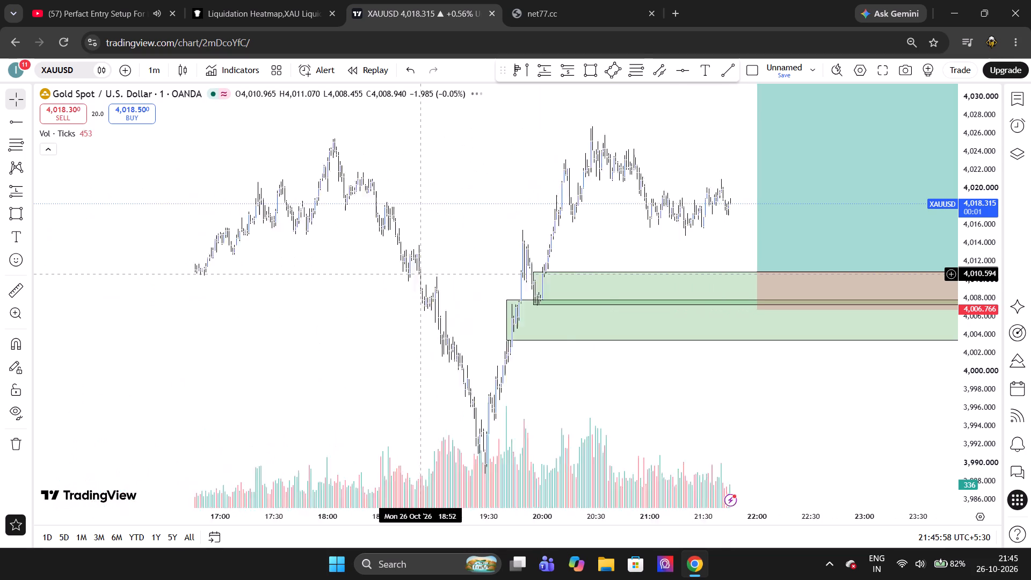
scroll(422, 274, down, 2)
scroll(422, 274, up, 3)
scroll(404, 275, right, 1)
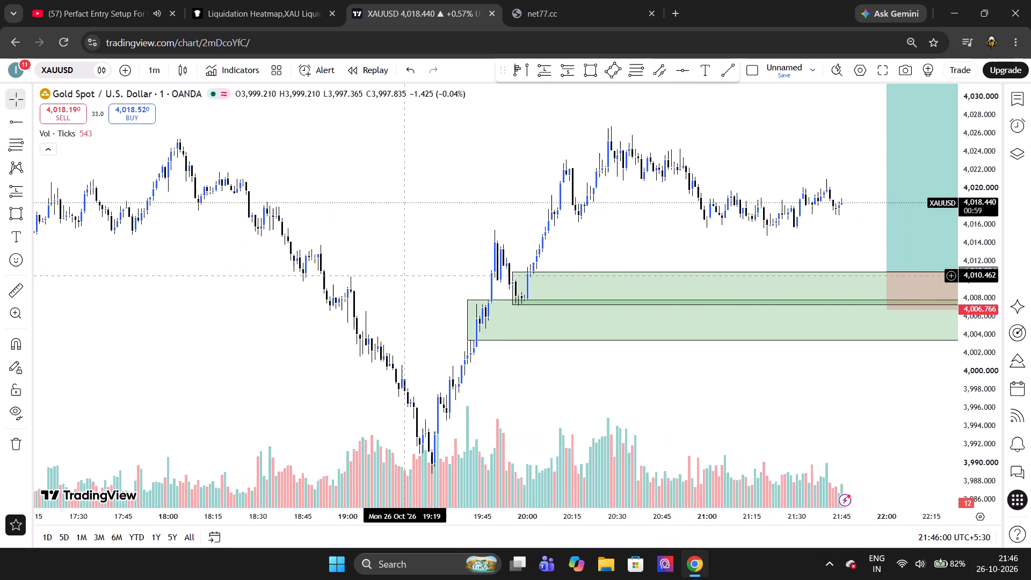
scroll(404, 275, right, 1)
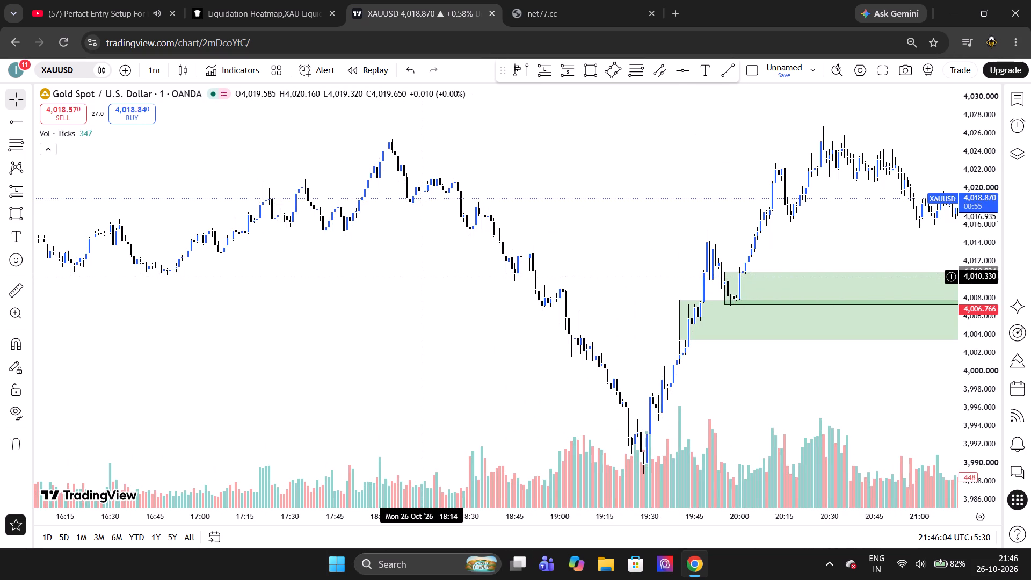
scroll(421, 276, up, 3)
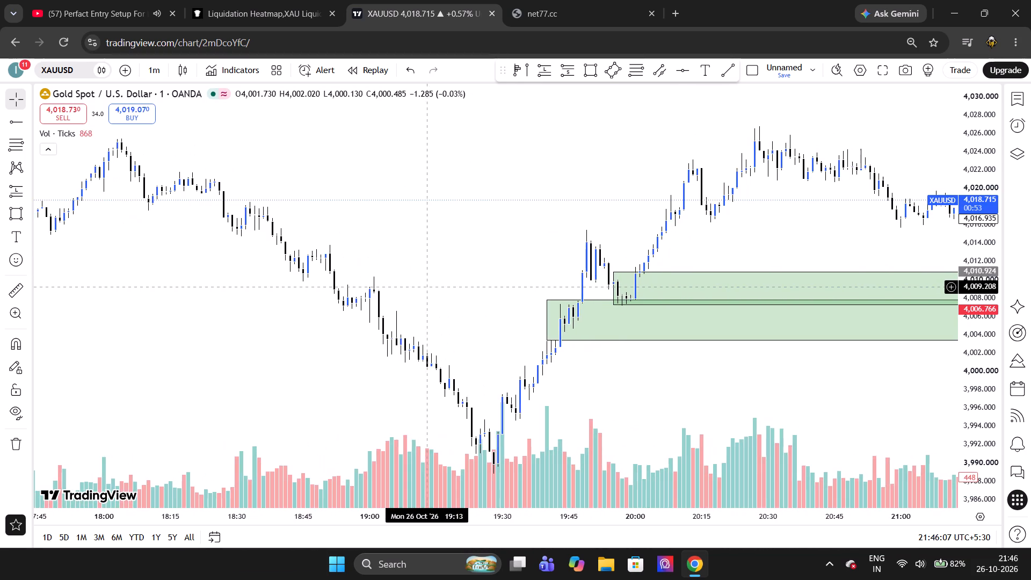
scroll(429, 287, up, 1)
scroll(429, 287, right, 1)
scroll(429, 287, up, 1)
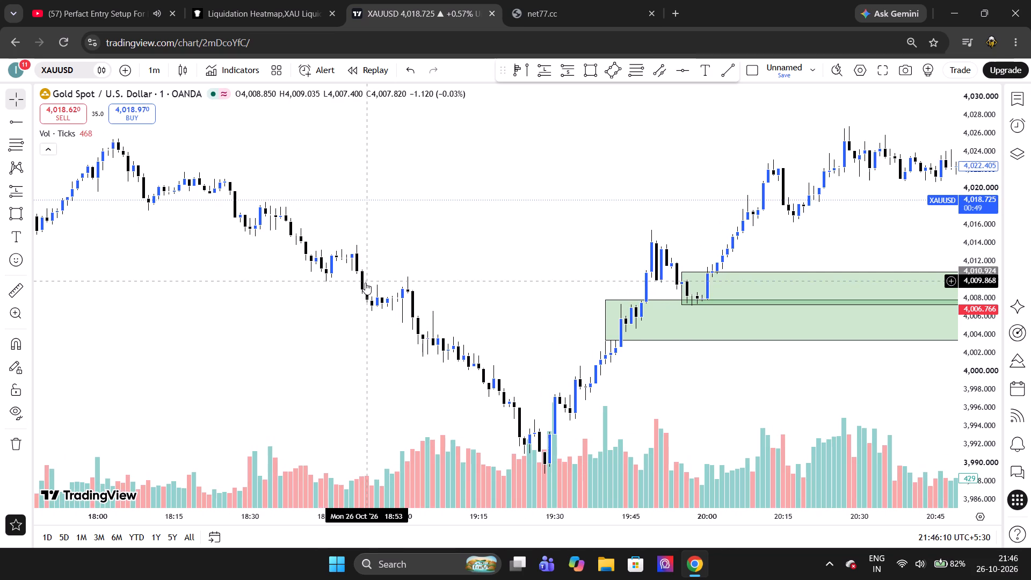
scroll(365, 282, down, 2)
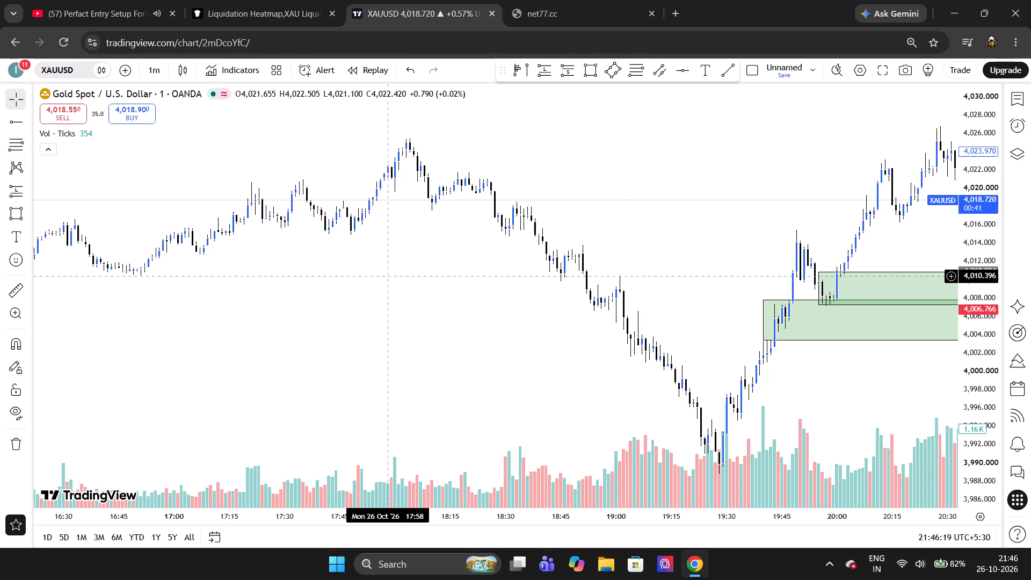
scroll(389, 276, up, 1)
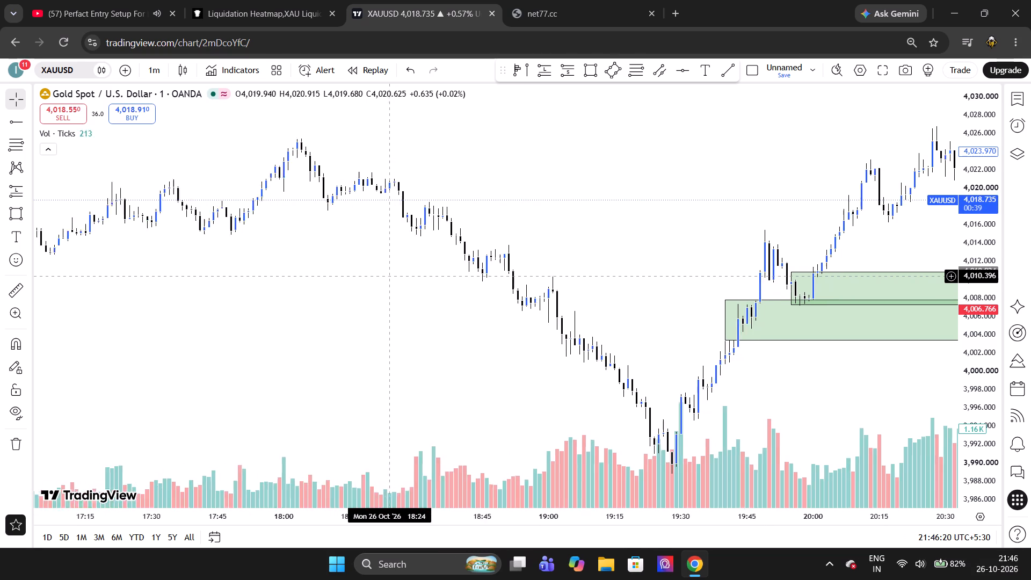
scroll(389, 276, up, 2)
scroll(389, 276, down, 4)
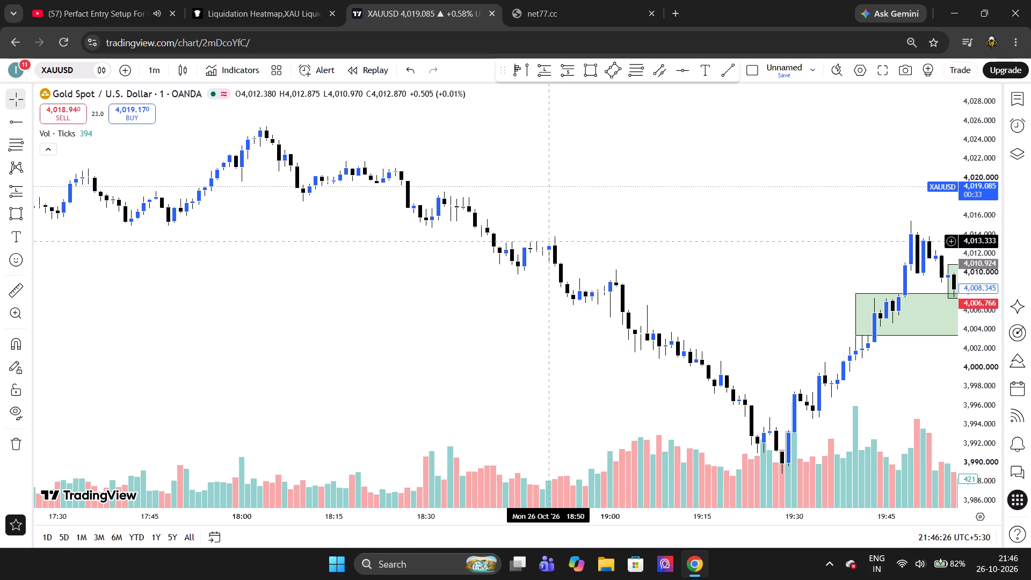
scroll(549, 241, down, 4)
scroll(549, 241, left, 3)
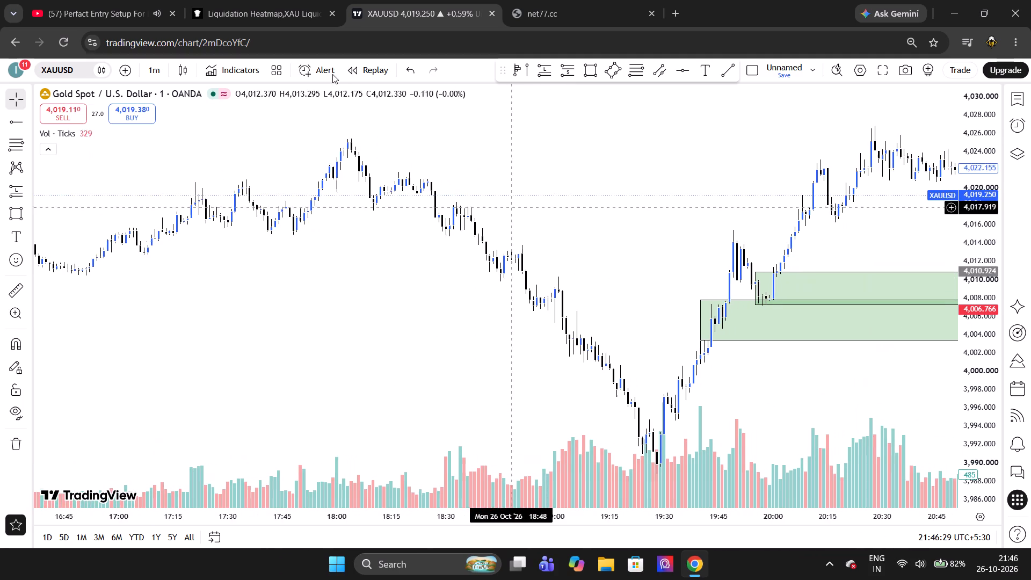
scroll(284, 281, down, 8)
scroll(284, 281, left, 4)
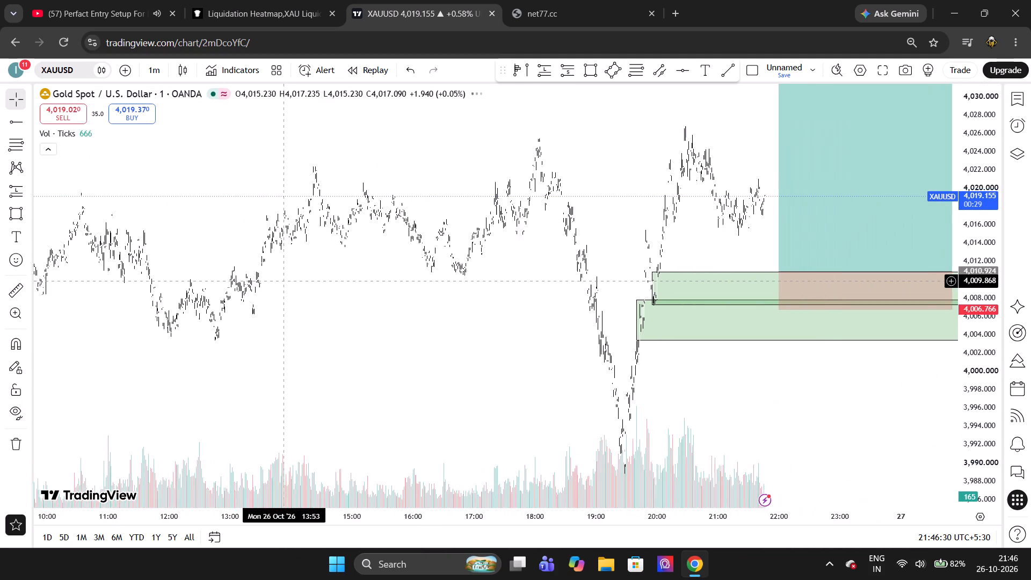
scroll(284, 281, up, 4)
scroll(284, 281, right, 1)
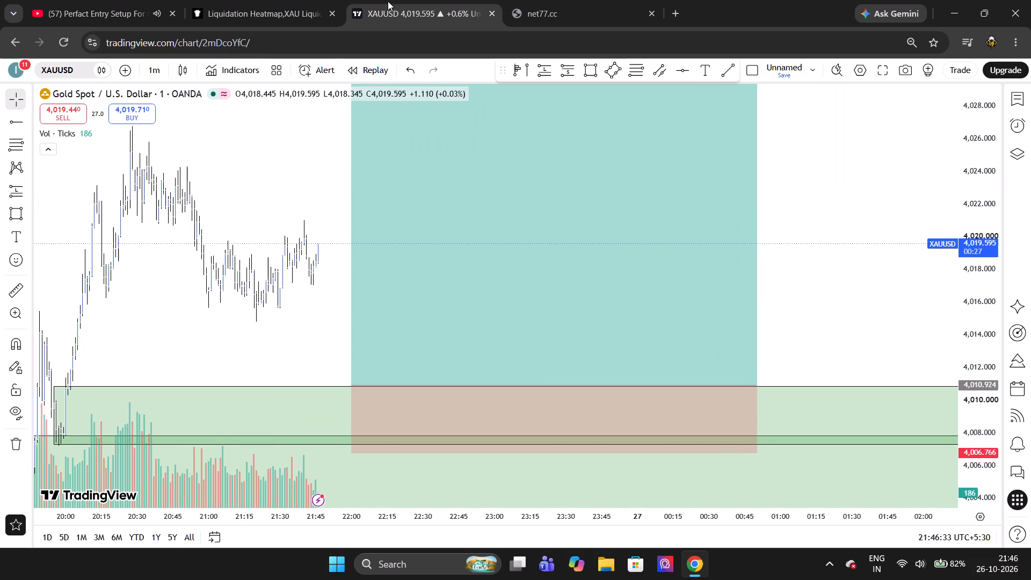
Close the TradingView chart tab, leaving the site without saving the changes.
click(493, 15)
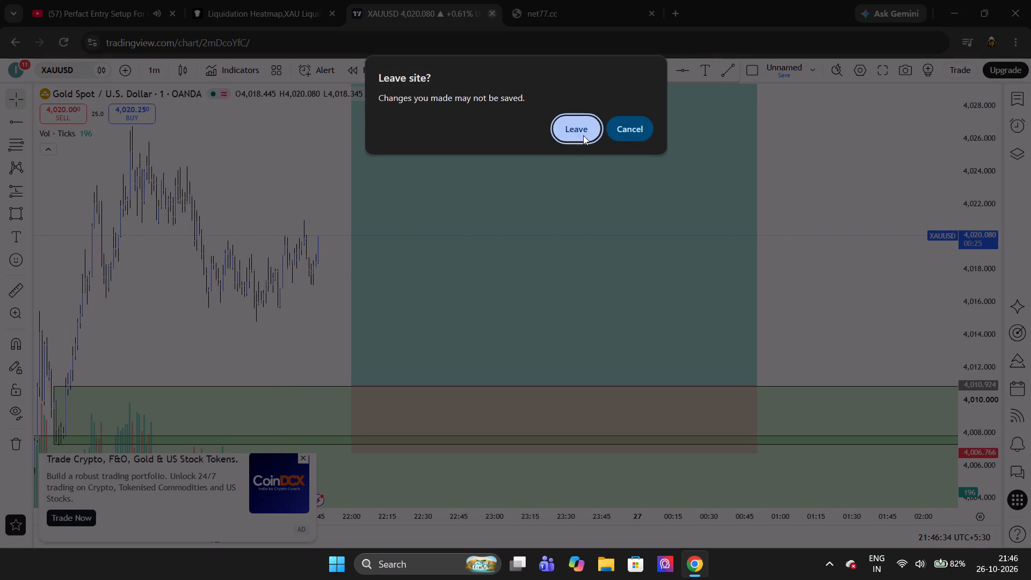
click(575, 130)
In the YouTube liquidity video, skip ahead in stages to about 16:04, and go back 35 seconds to review the chart example.
click(131, 0)
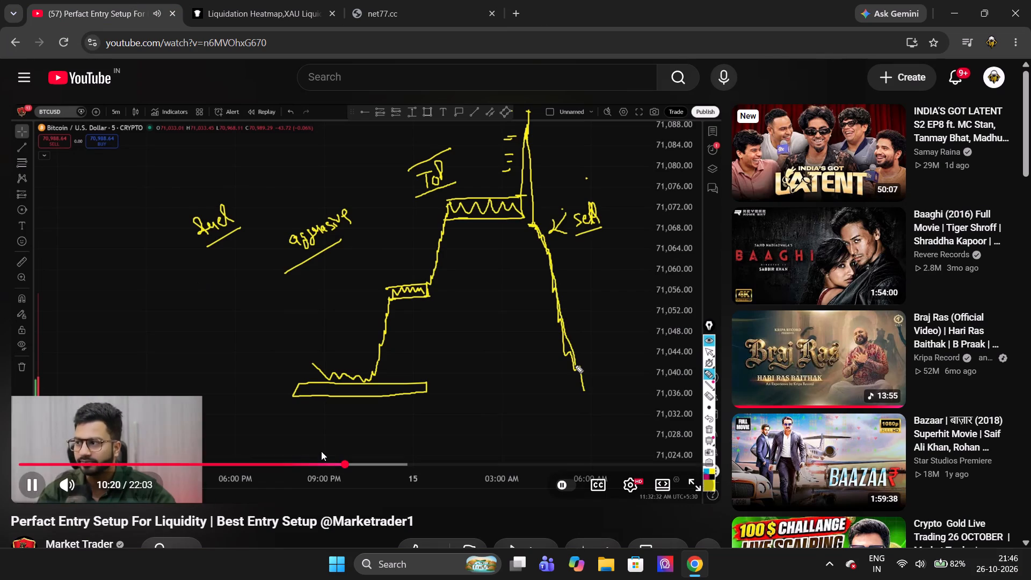
click(406, 462)
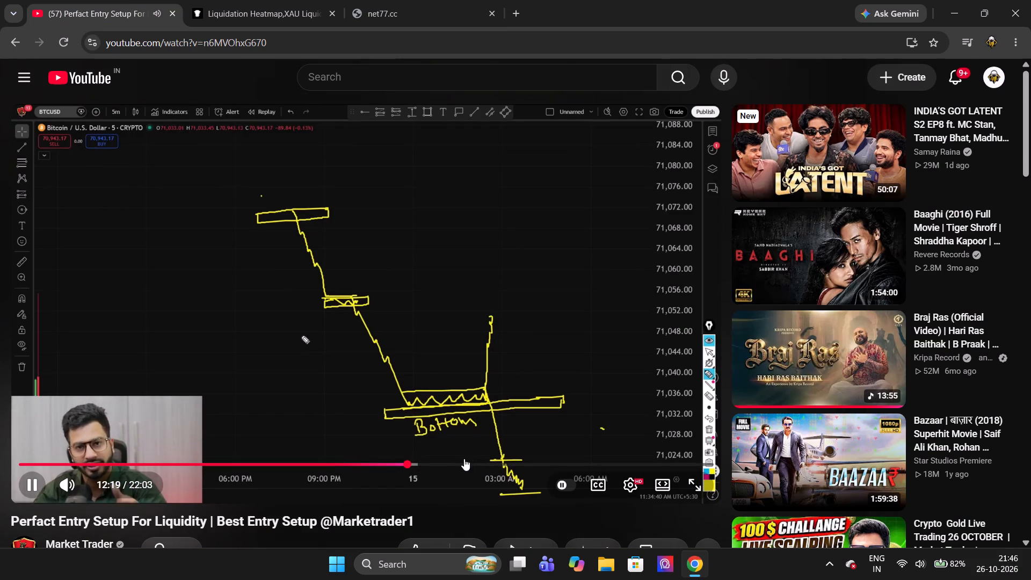
click(463, 461)
click(441, 462)
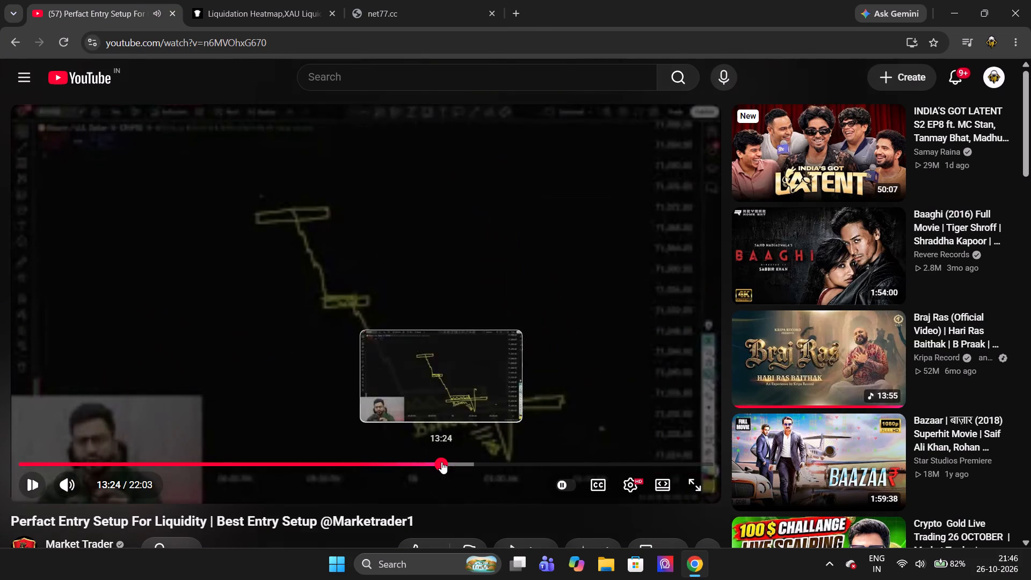
click(525, 462)
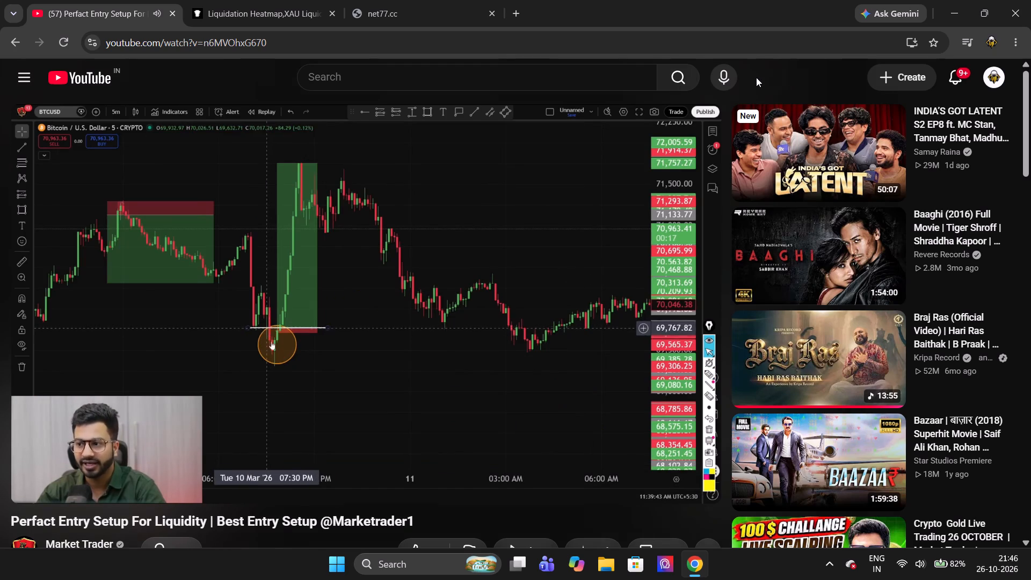
key(Left)
key(Left)
key(Left)
key(Left)
key(Left)
key(Left)
key(Left)
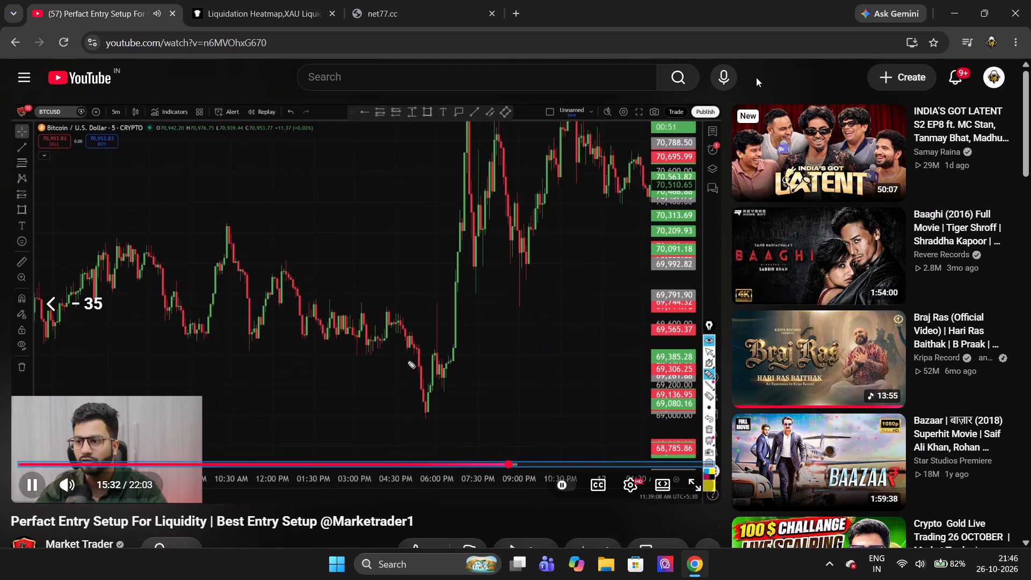